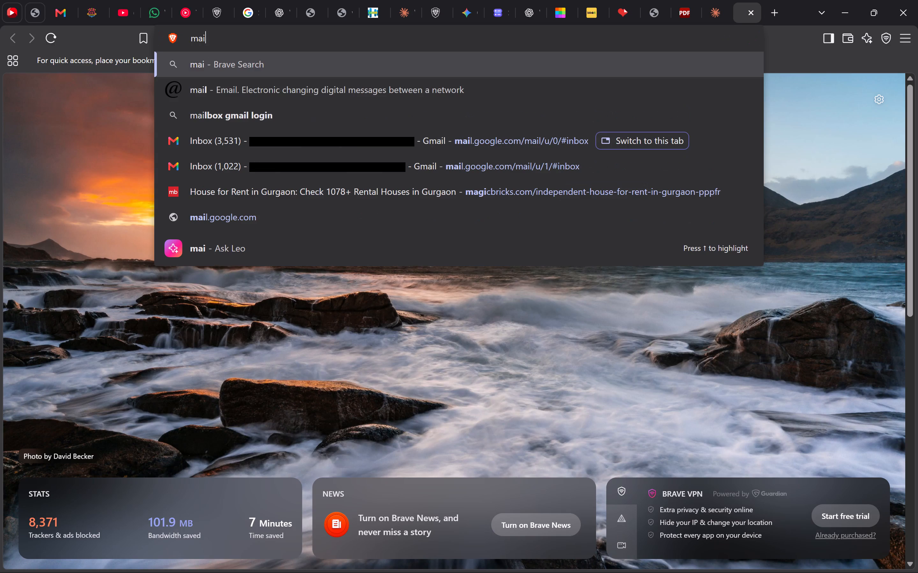
# Look up "mail" from the new browser tab to find the email inbox.
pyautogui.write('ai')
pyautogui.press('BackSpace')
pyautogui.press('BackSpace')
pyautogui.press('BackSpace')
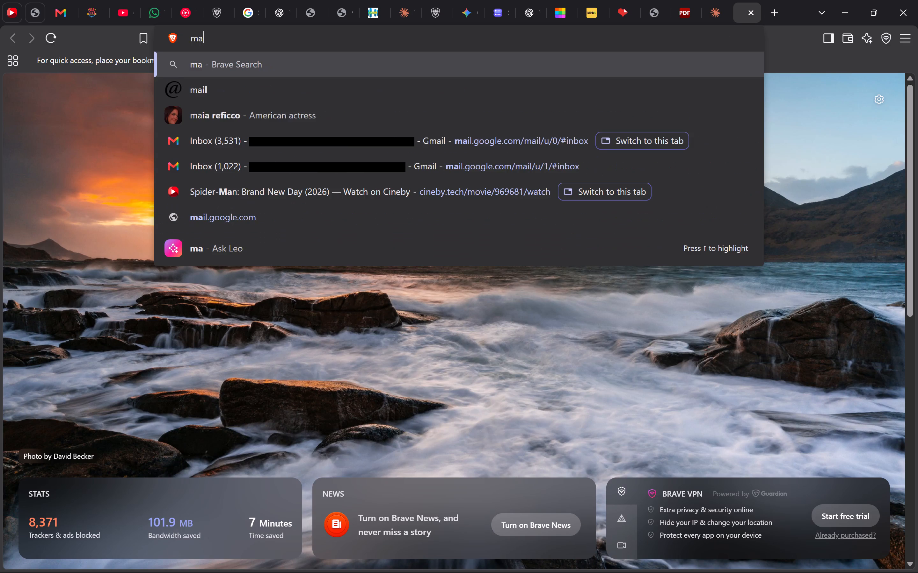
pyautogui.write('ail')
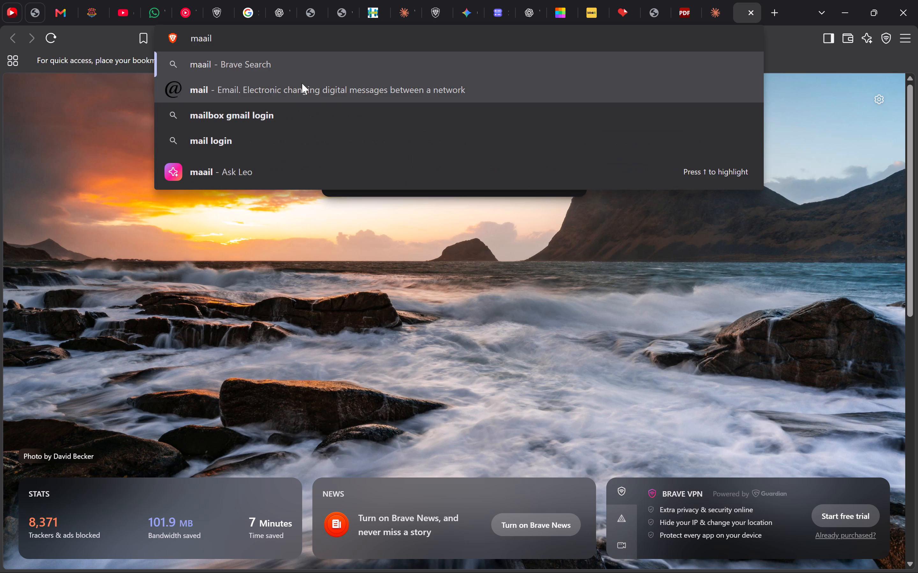
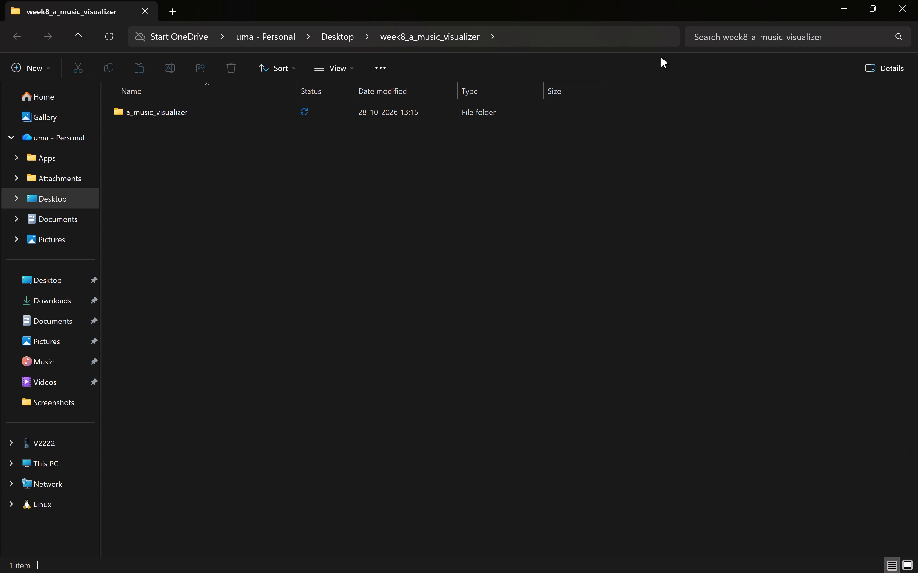
pyautogui.click(844, 6)
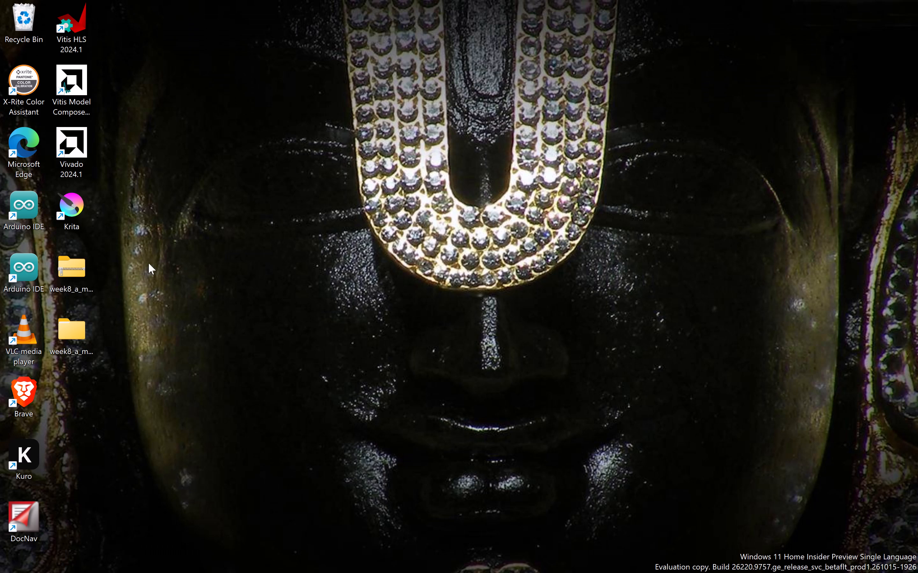
# Launch Krita from the desktop and bring it to the front.
pyautogui.doubleClick(83, 212)
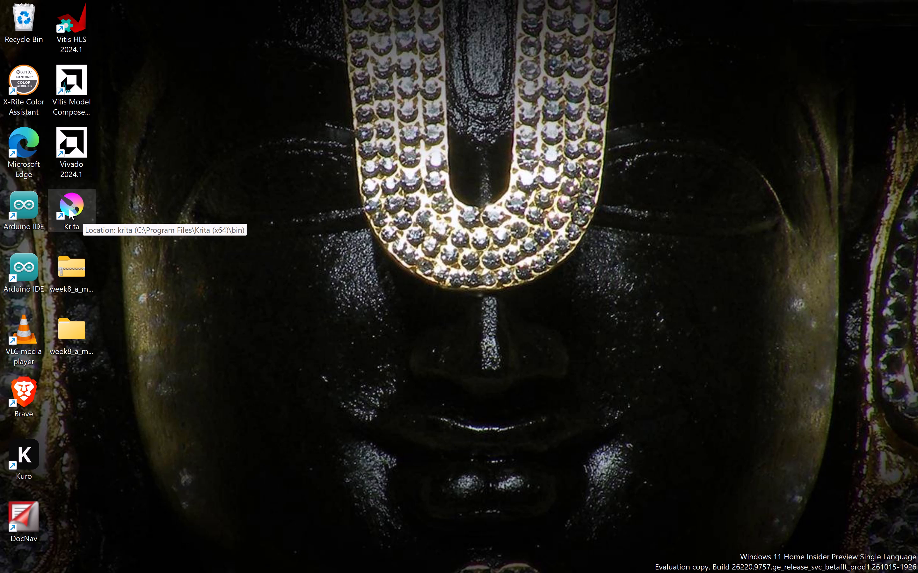
pyautogui.doubleClick(69, 209)
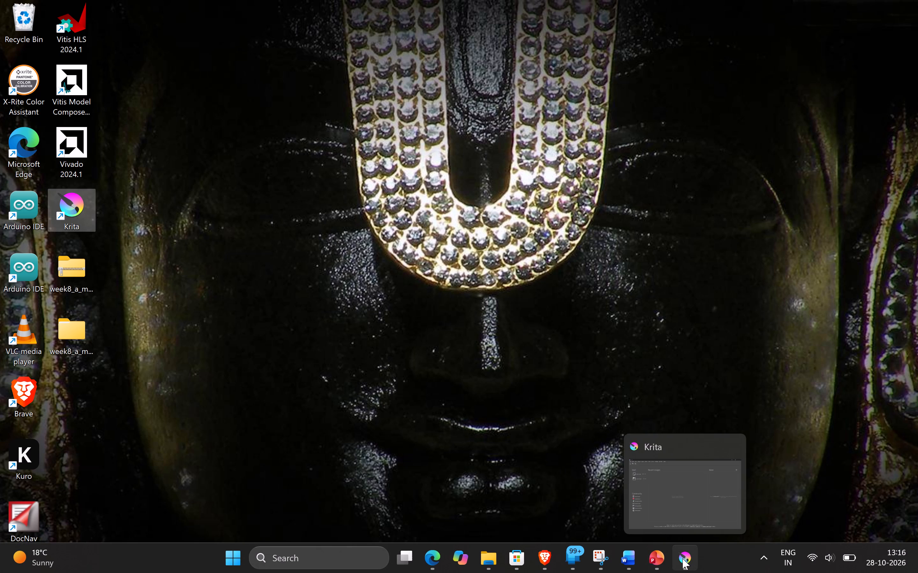
pyautogui.click(682, 558)
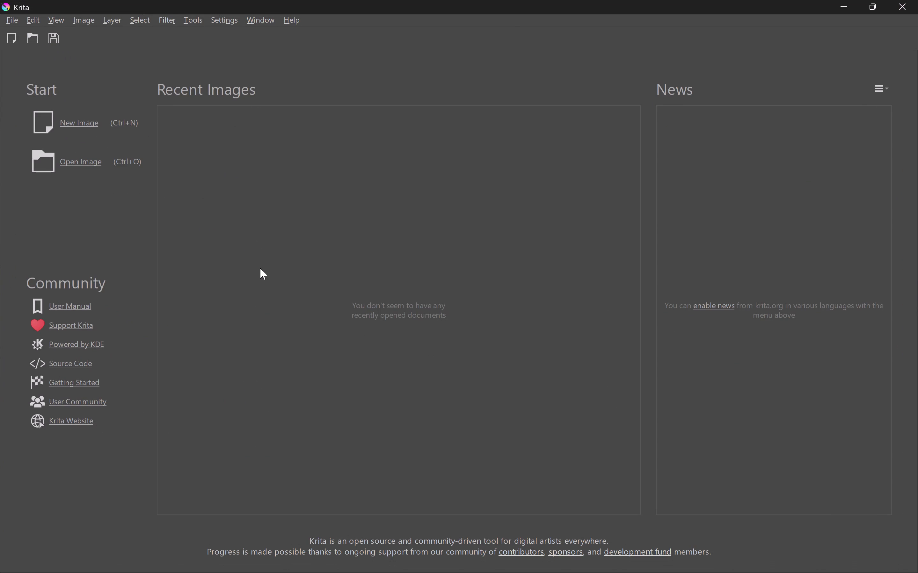
# Create a new custom document with the default size of 2480 × 3508 px at 300 pixels/inch.
pyautogui.click(11, 19)
pyautogui.click(19, 31)
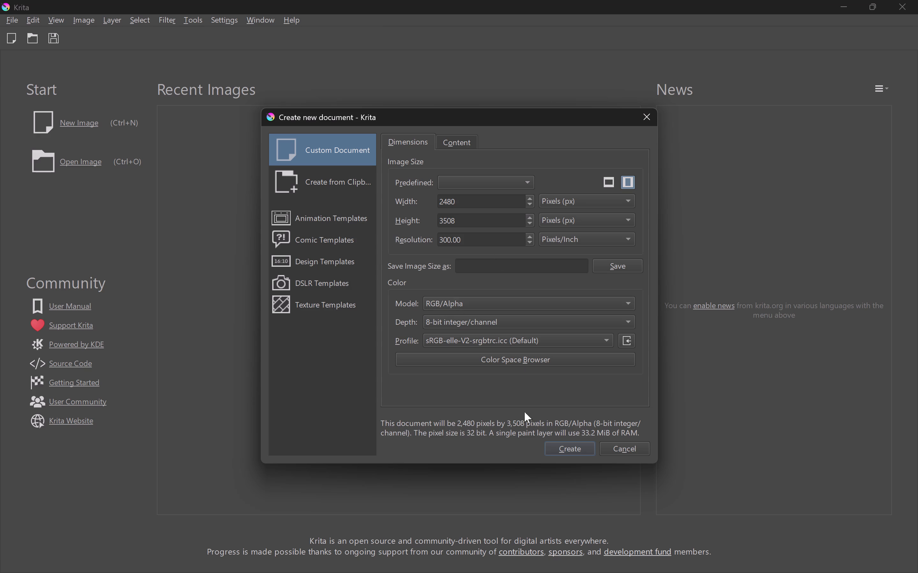
pyautogui.click(549, 445)
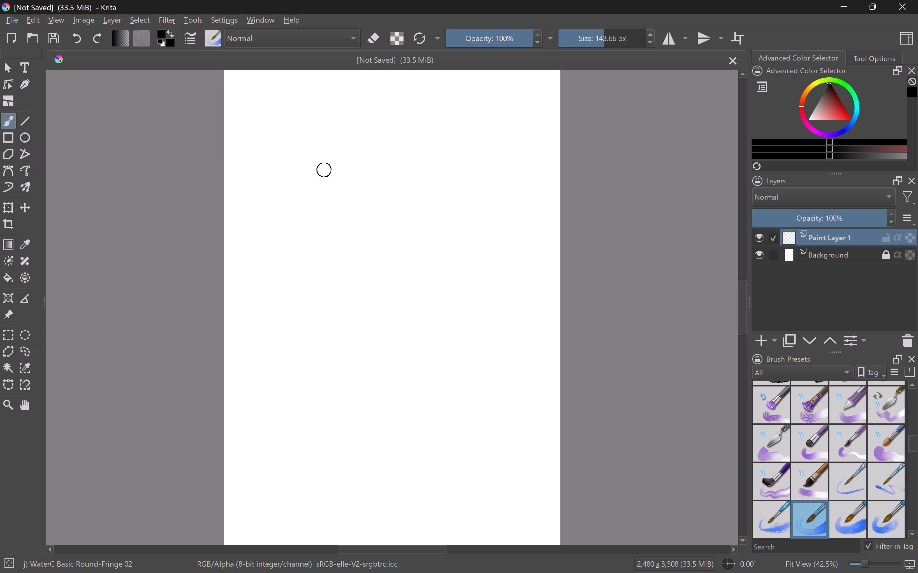
# Create another new custom document 960 px wide and 540 px high with a resolution of 72 pixels/inch.
pyautogui.click(8, 16)
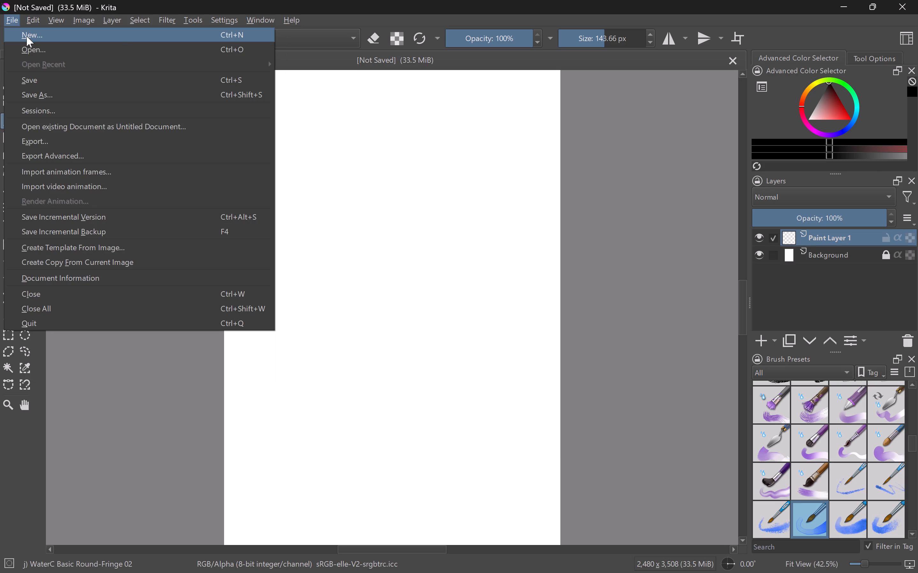
pyautogui.click(26, 36)
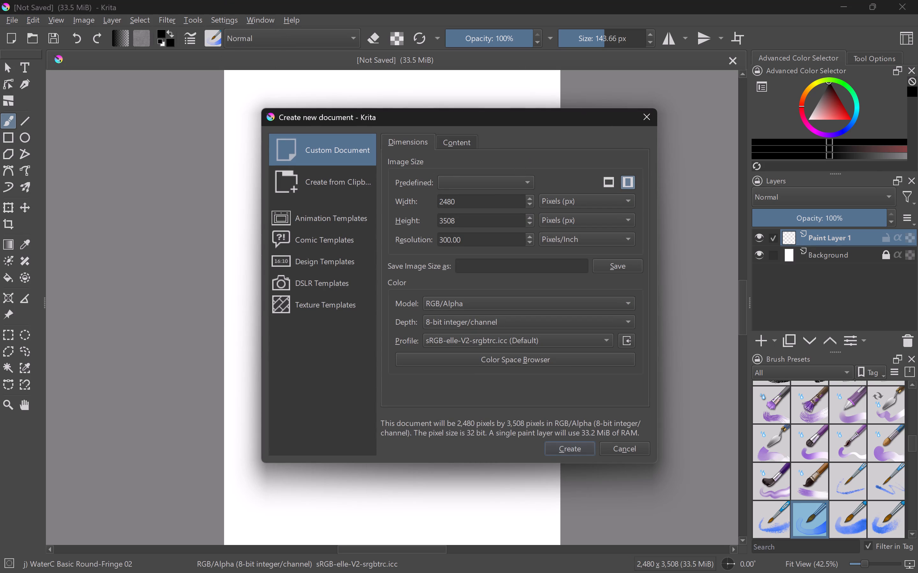
pyautogui.moveTo(469, 201); pyautogui.dragTo(404, 189)
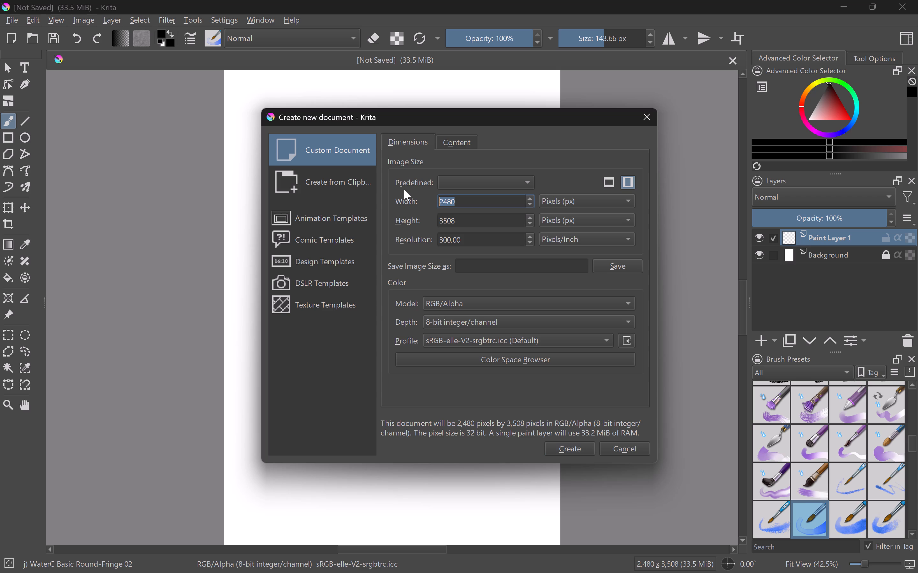
pyautogui.press('BackSpace')
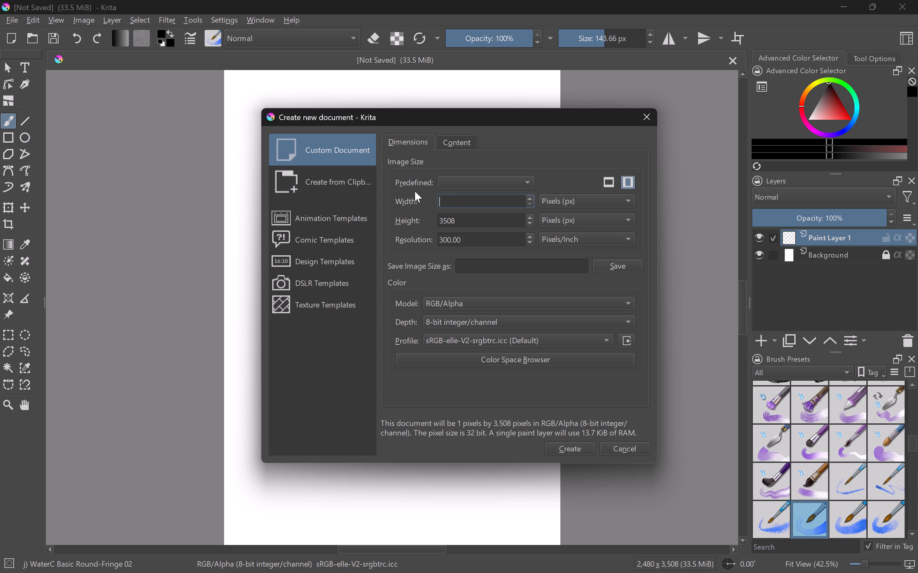
pyautogui.write('960')
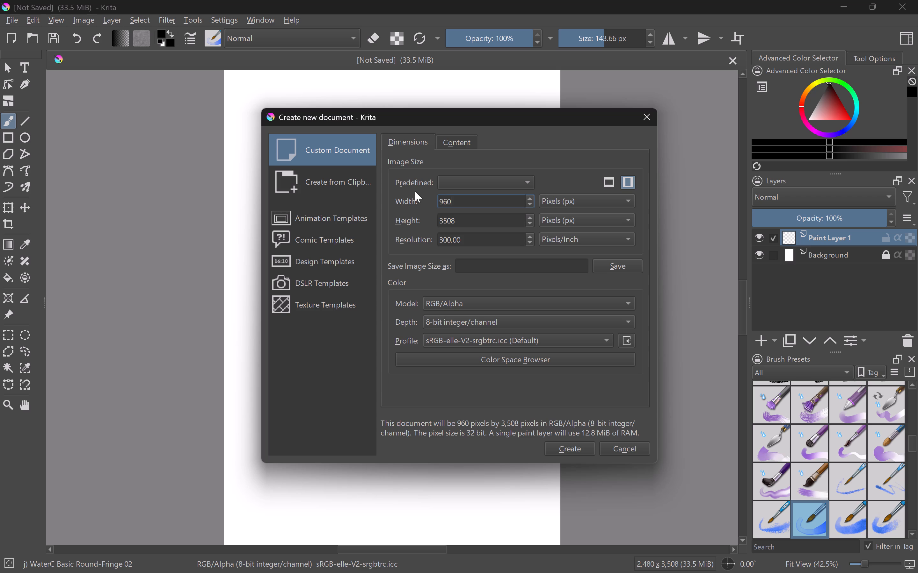
pyautogui.doubleClick(463, 224)
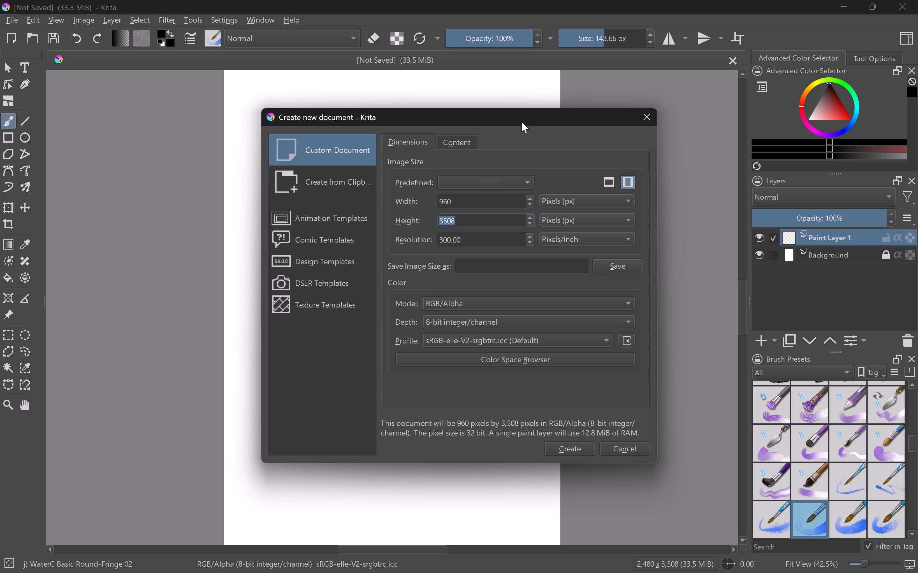
pyautogui.press('BackSpace')
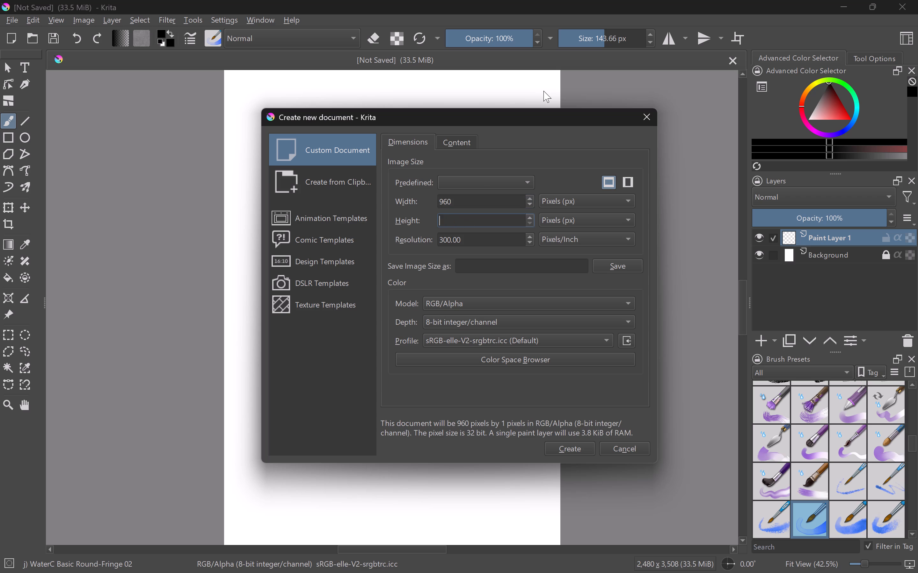
pyautogui.write('54')
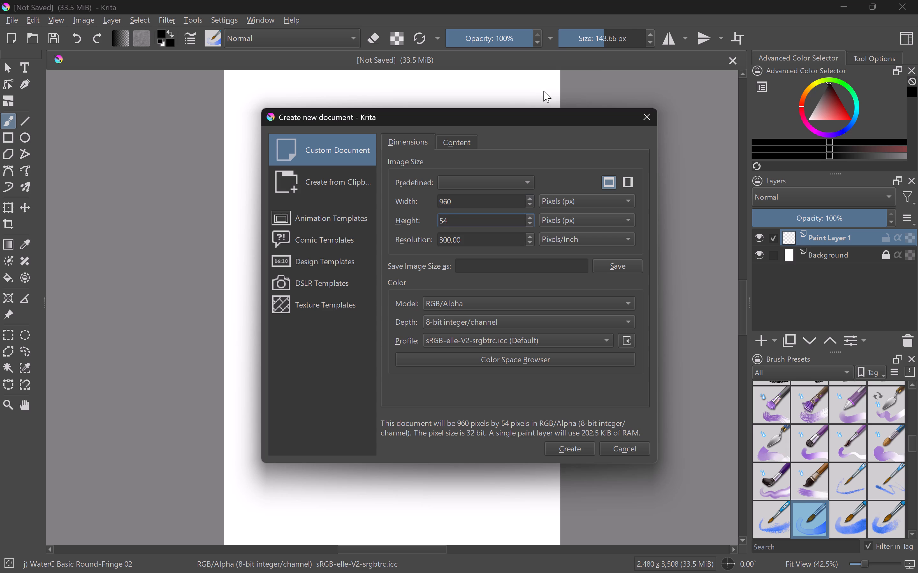
pyautogui.press('0')
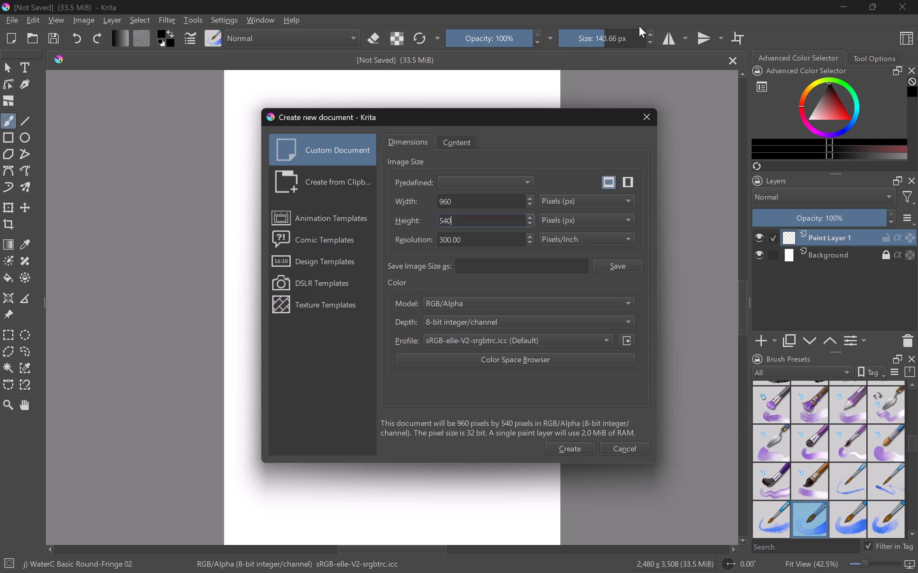
pyautogui.doubleClick(463, 233)
pyautogui.press('BackSpace')
pyautogui.write('72')
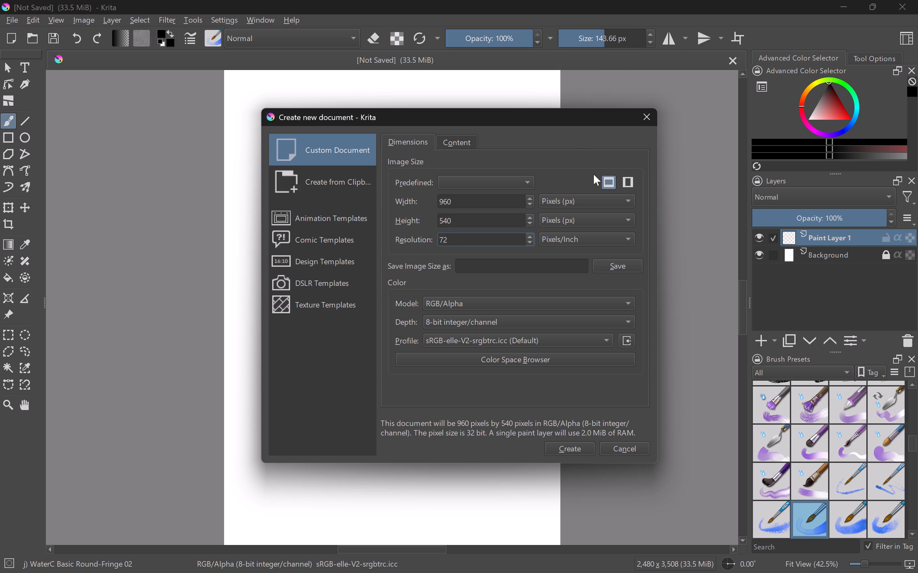
pyautogui.click(572, 454)
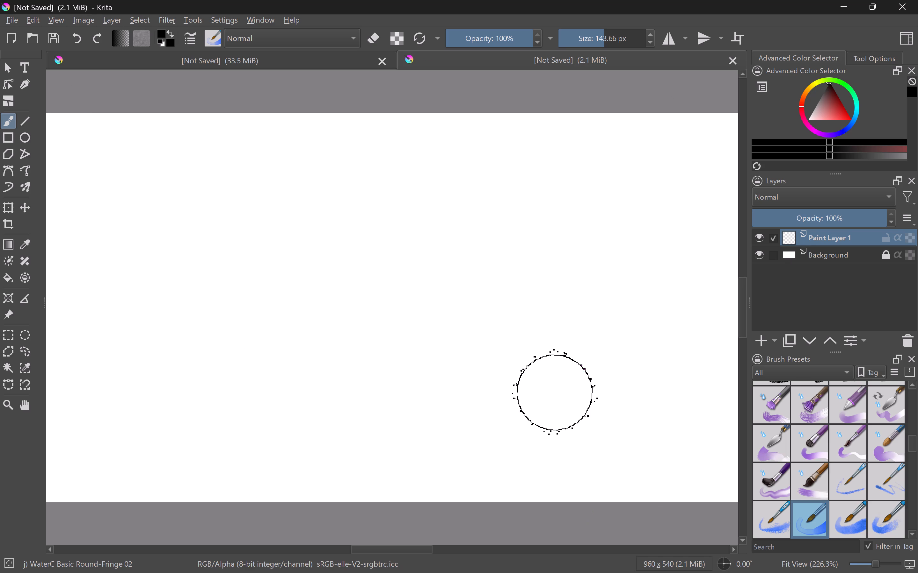
# Import all images from the a_music_visualizer frames folder on the Desktop as animation frames into the 960 × 540 document.
pyautogui.click(12, 24)
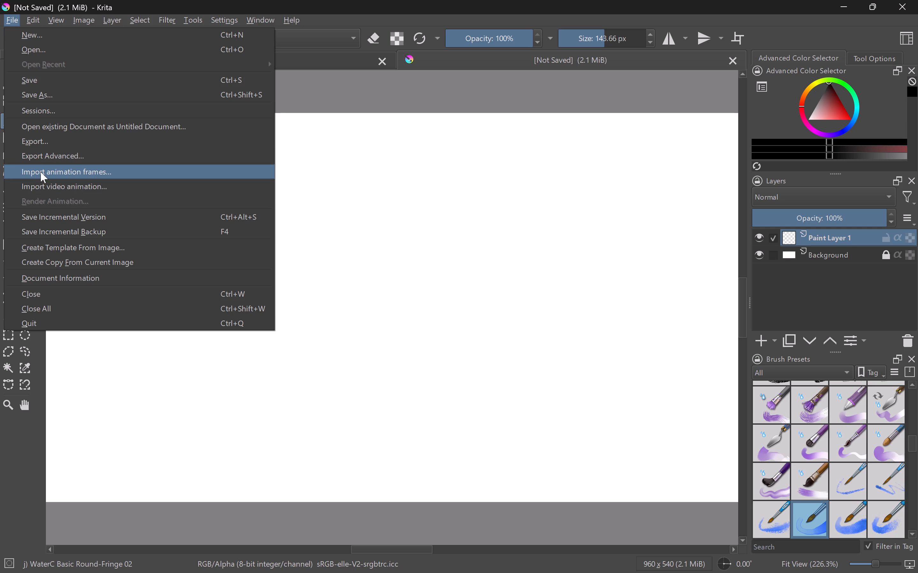
pyautogui.click(40, 172)
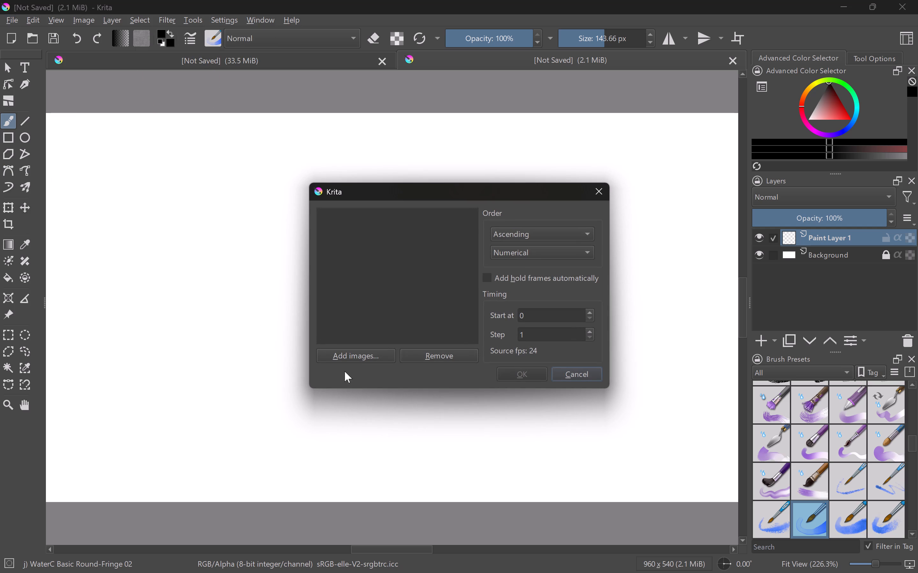
pyautogui.click(343, 354)
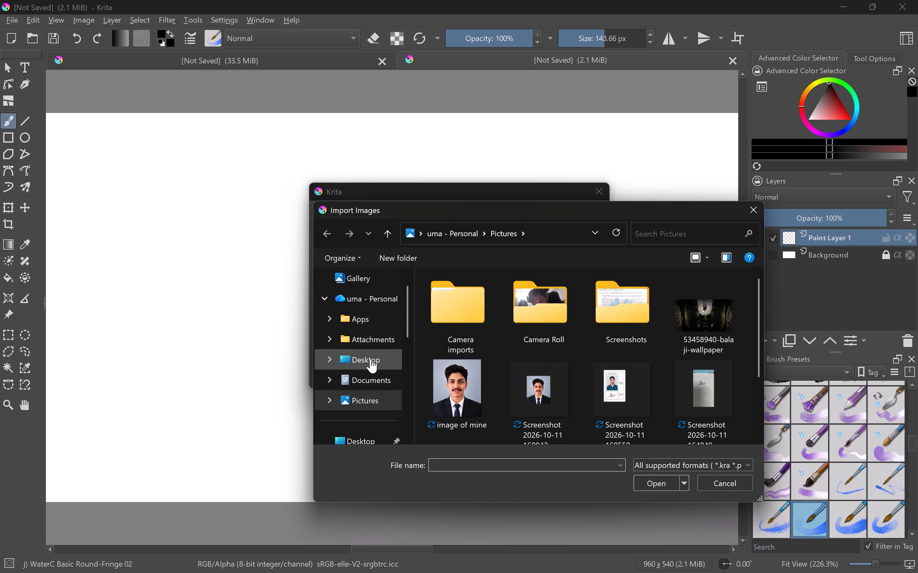
pyautogui.click(370, 359)
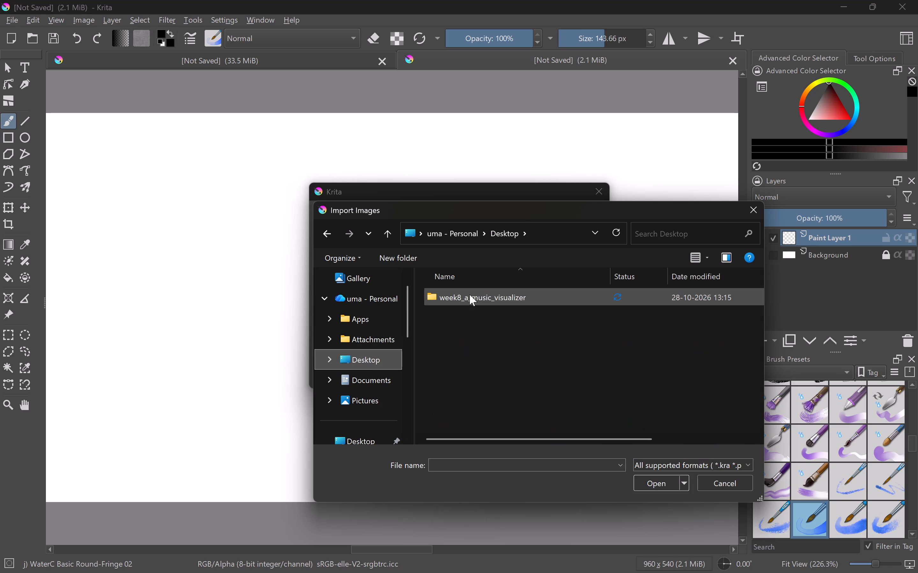
pyautogui.doubleClick(470, 294)
pyautogui.doubleClick(470, 294)
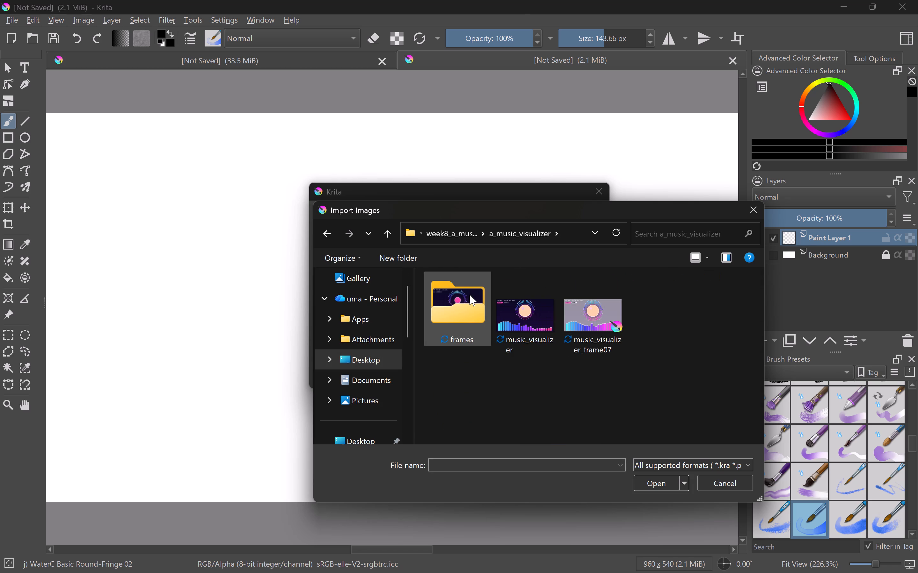
pyautogui.doubleClick(461, 319)
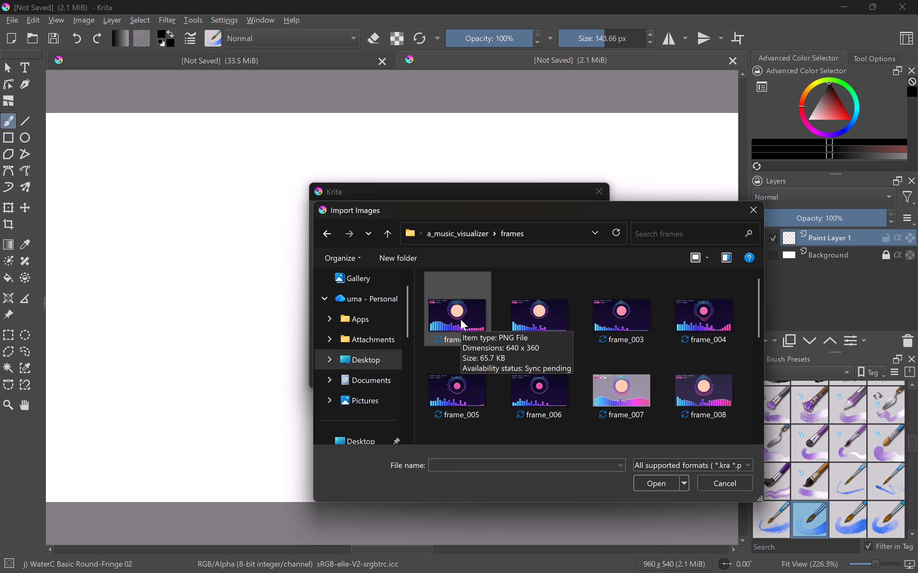
pyautogui.hotkey('ctrl', 'a')
pyautogui.press('Return')
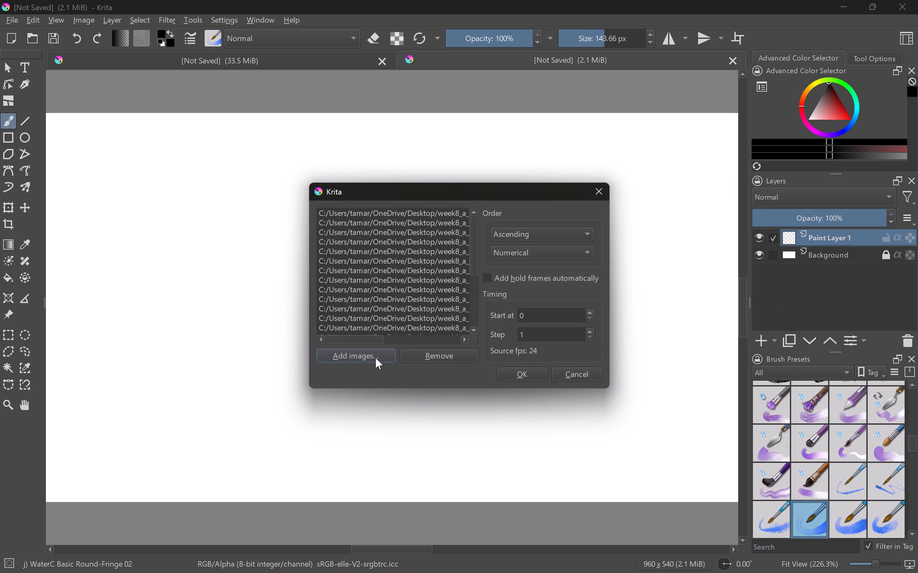
pyautogui.click(532, 378)
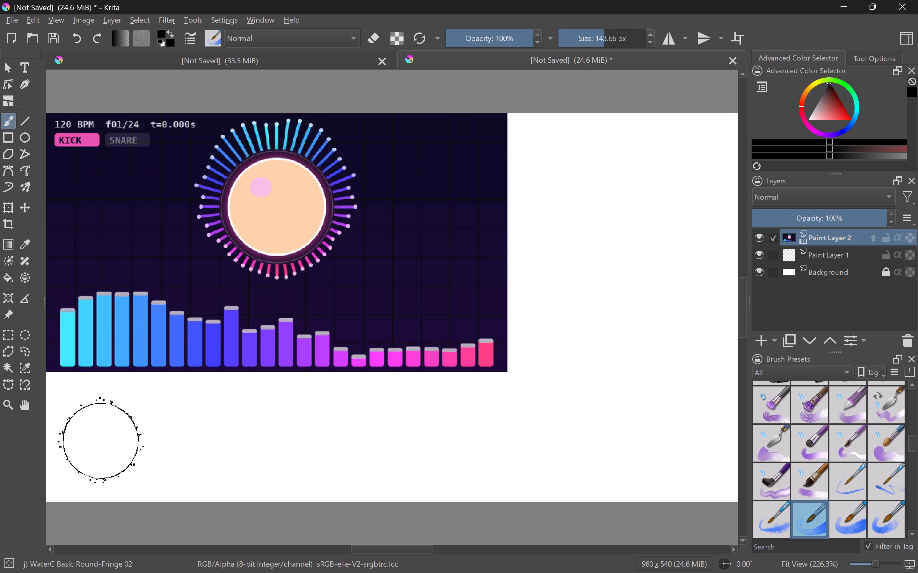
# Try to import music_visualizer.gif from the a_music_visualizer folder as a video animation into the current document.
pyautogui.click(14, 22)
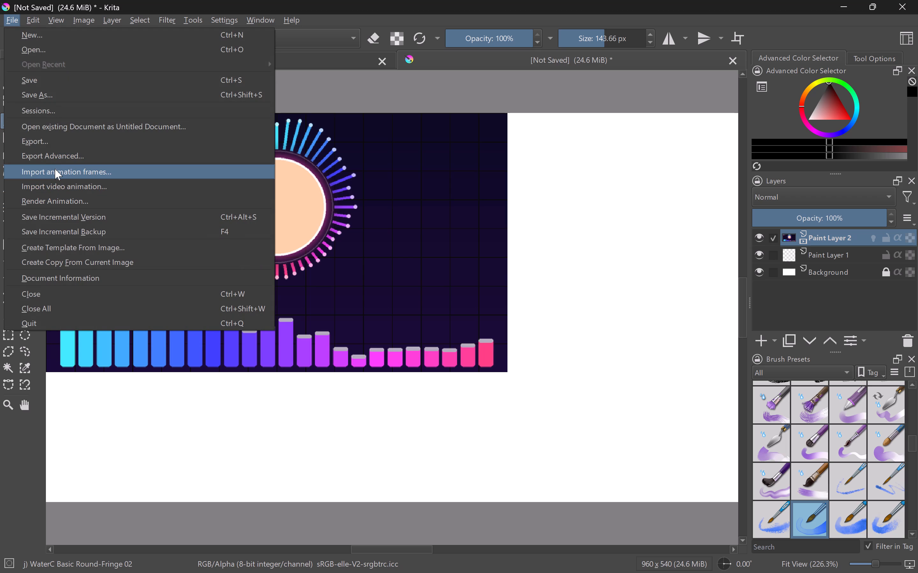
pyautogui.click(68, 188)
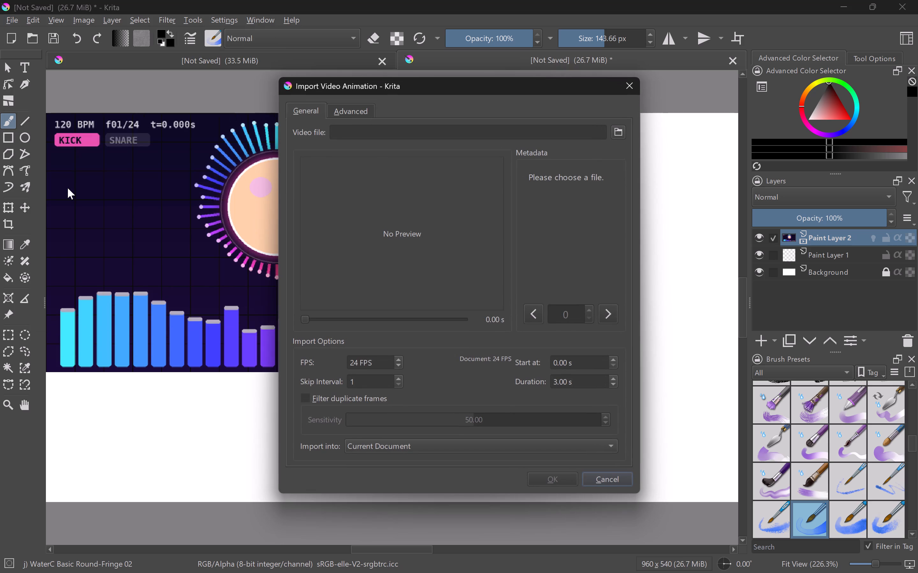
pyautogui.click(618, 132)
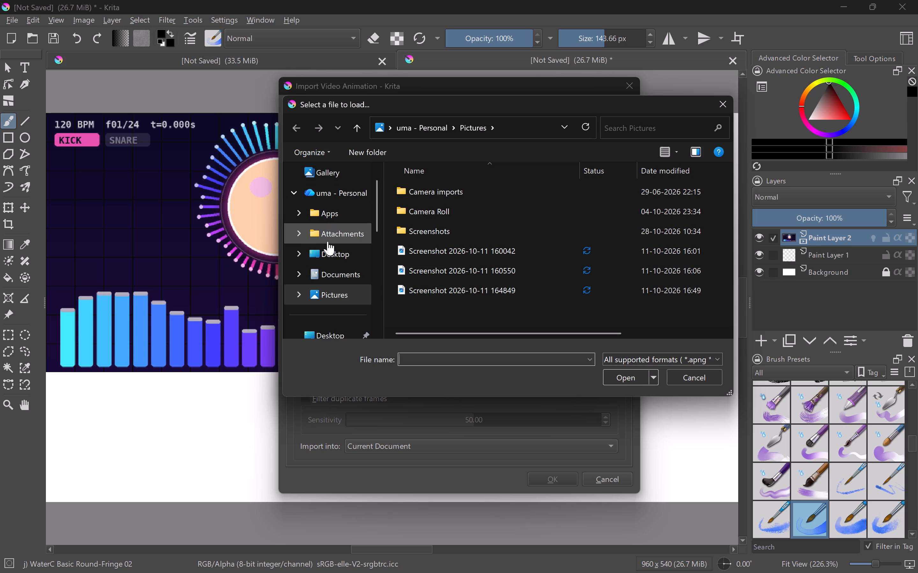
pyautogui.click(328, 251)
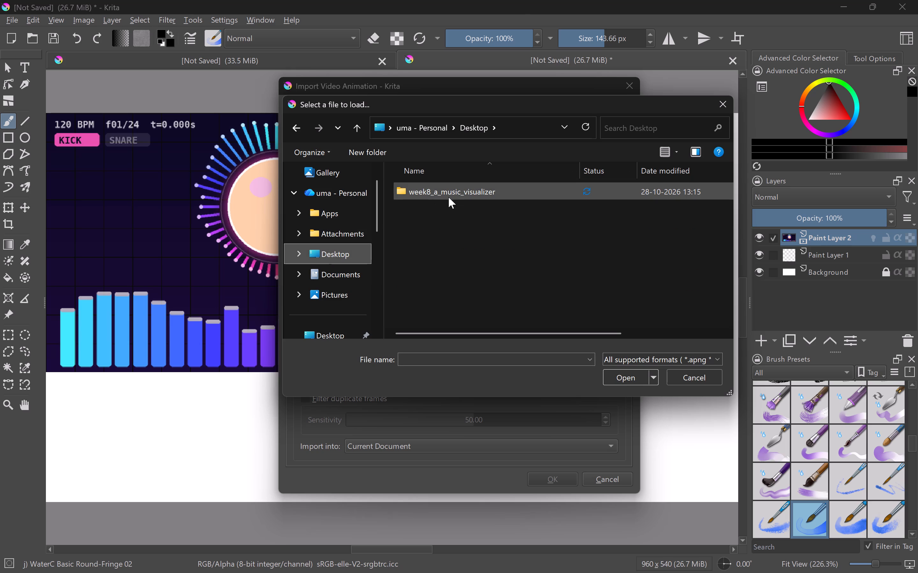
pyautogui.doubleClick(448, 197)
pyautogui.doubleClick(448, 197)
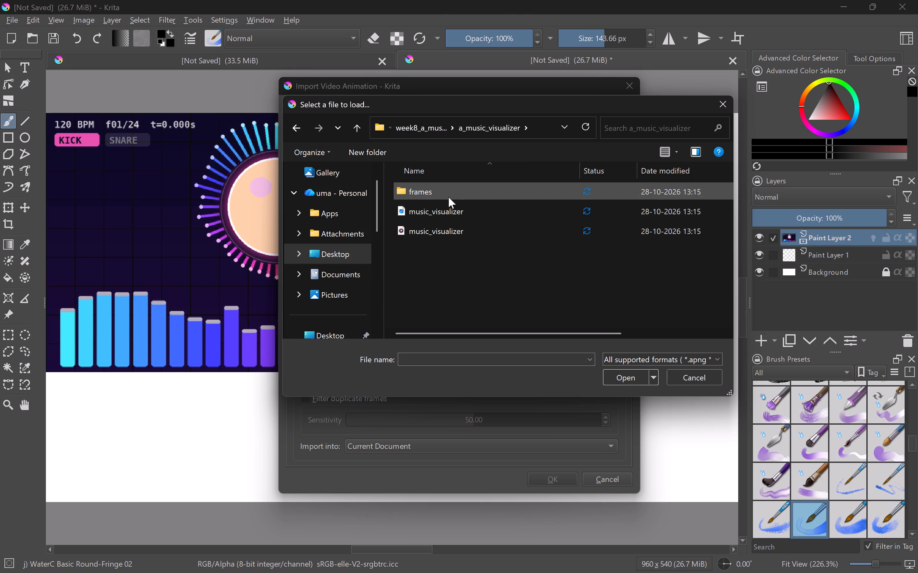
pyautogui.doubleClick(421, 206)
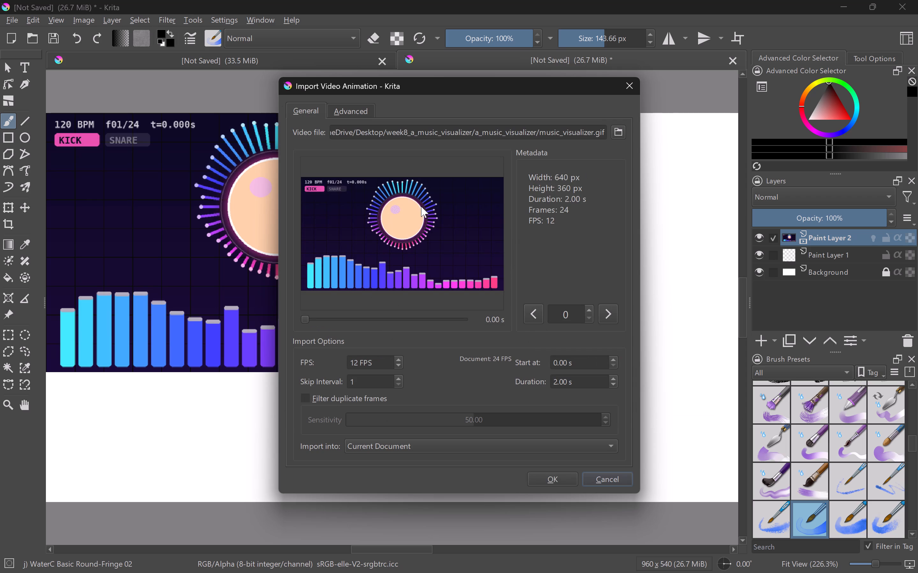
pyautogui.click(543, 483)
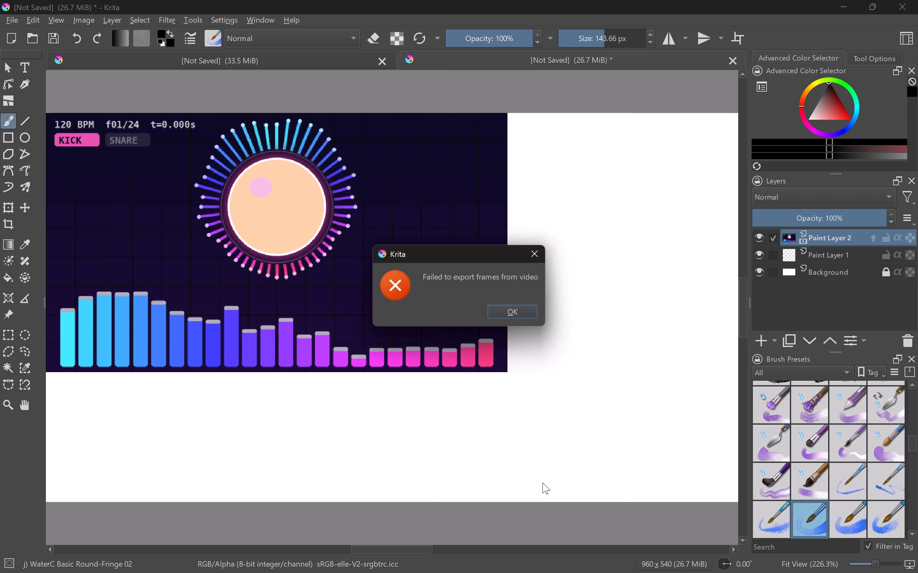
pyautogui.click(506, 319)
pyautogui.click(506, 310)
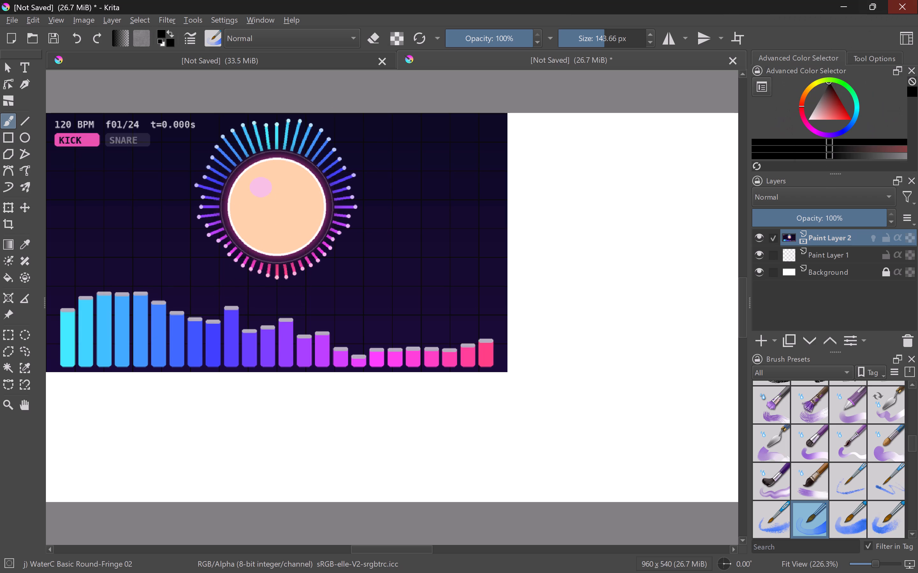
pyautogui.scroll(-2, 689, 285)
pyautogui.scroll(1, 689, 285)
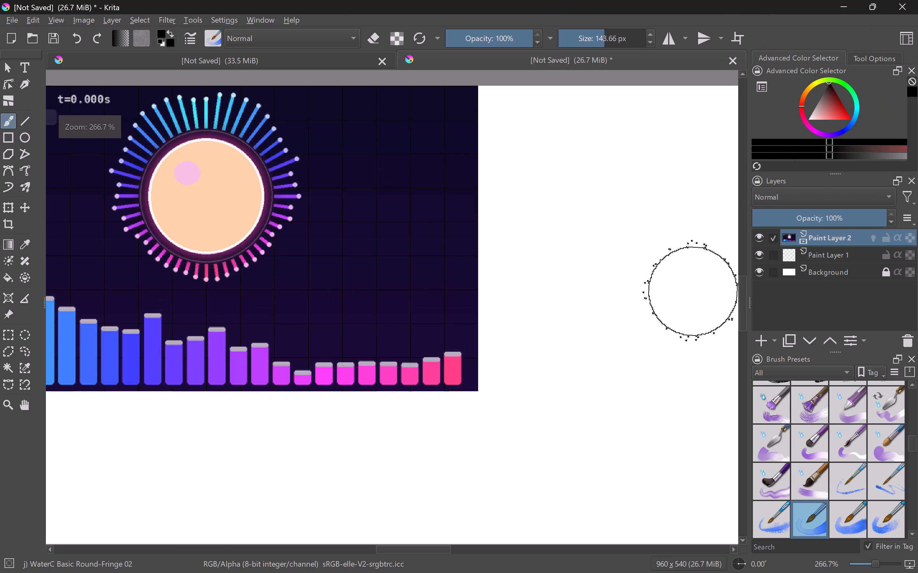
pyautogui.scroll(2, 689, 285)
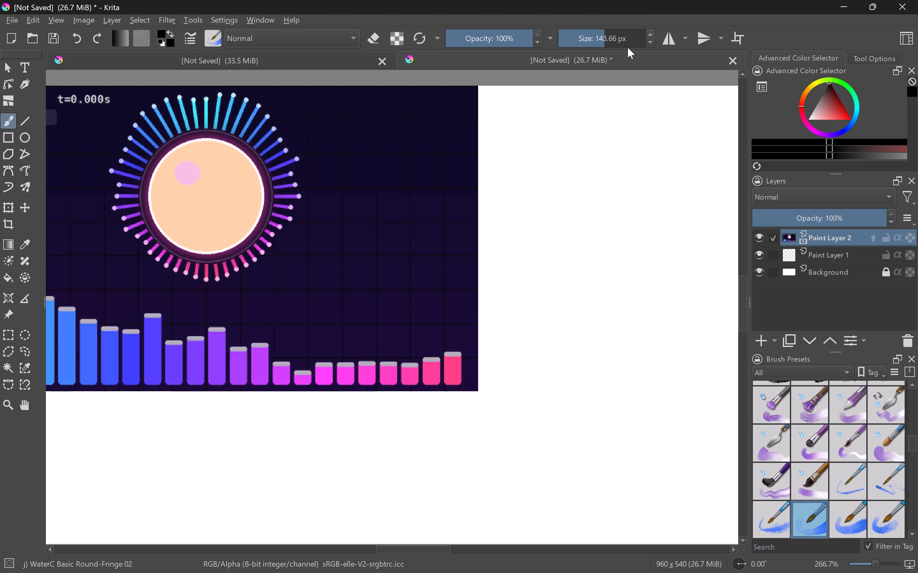
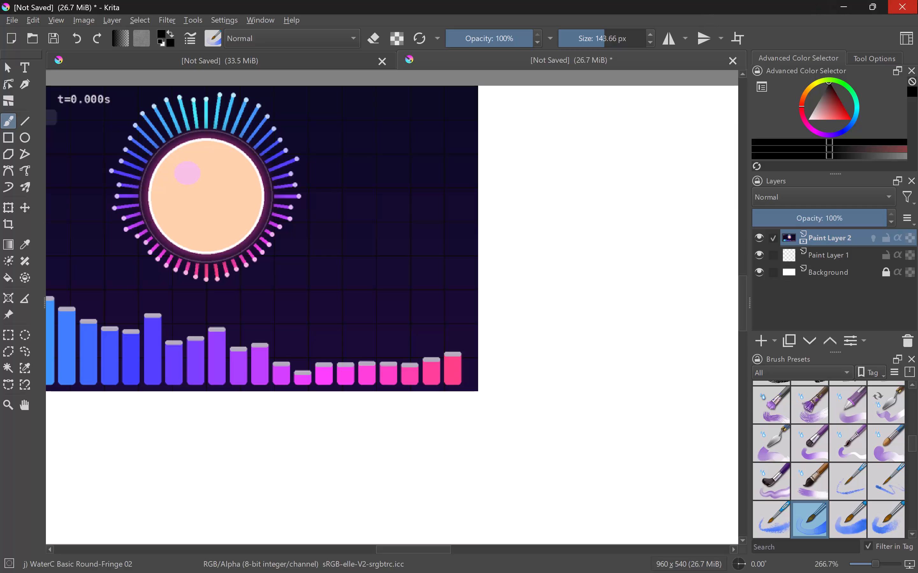
# Create a new custom document 1920 px wide and 1080 px high with a resolution of 300 pixels/inch.
pyautogui.click(14, 17)
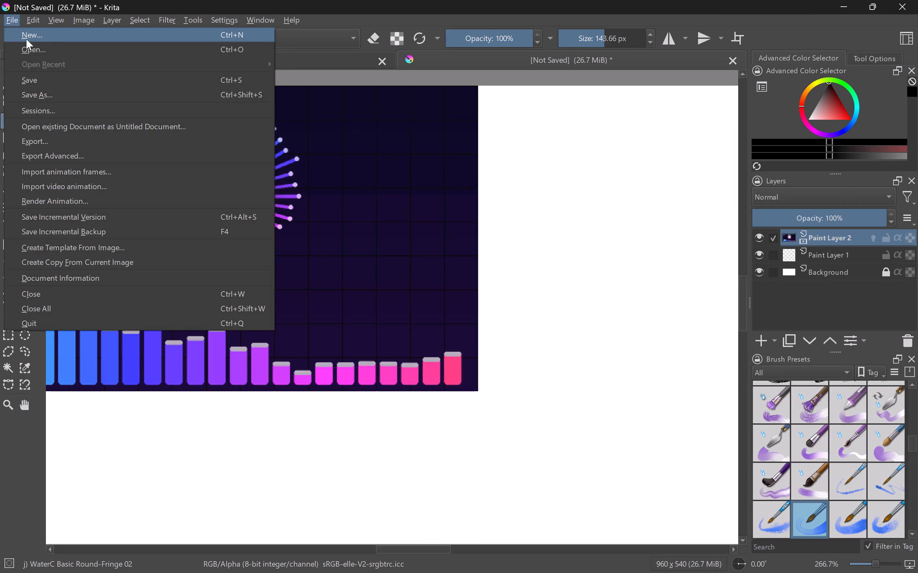
pyautogui.click(26, 39)
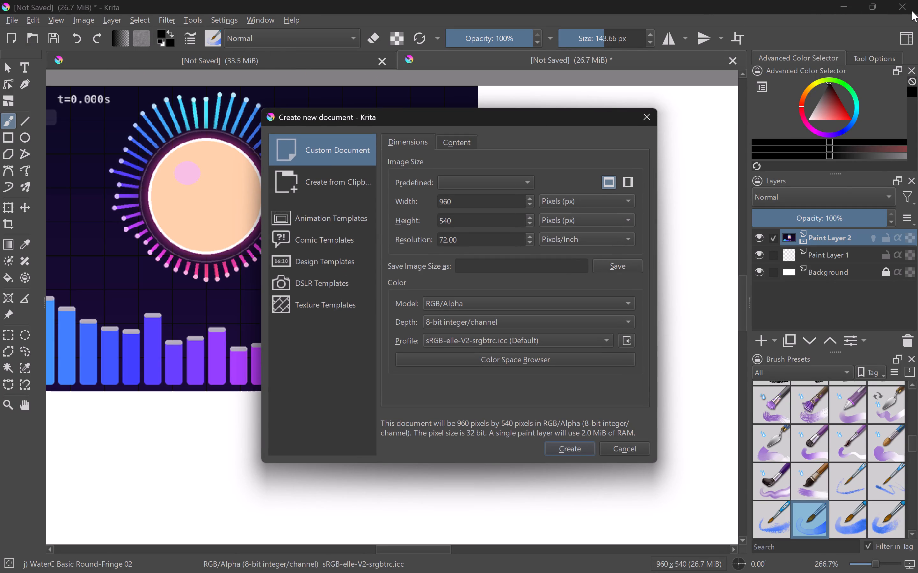
pyautogui.doubleClick(477, 202)
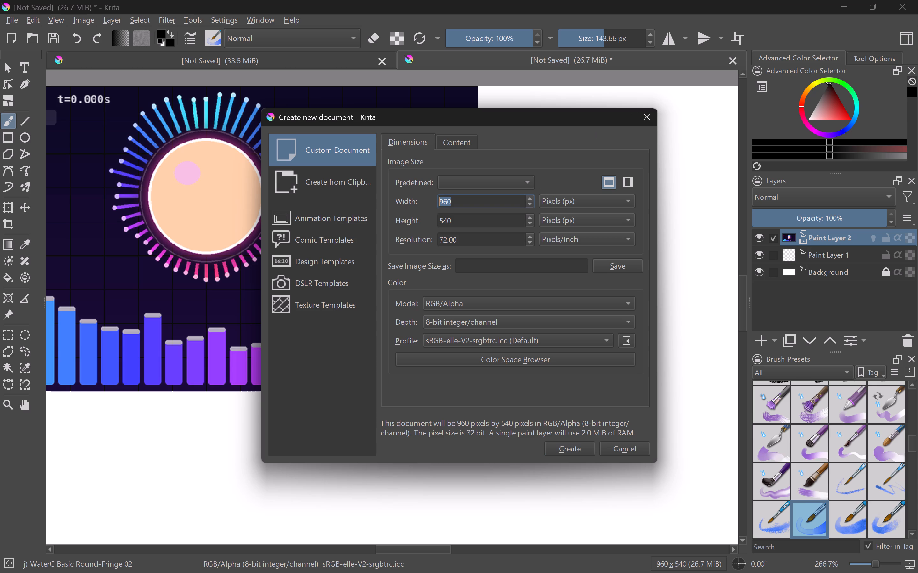
pyautogui.press('BackSpace')
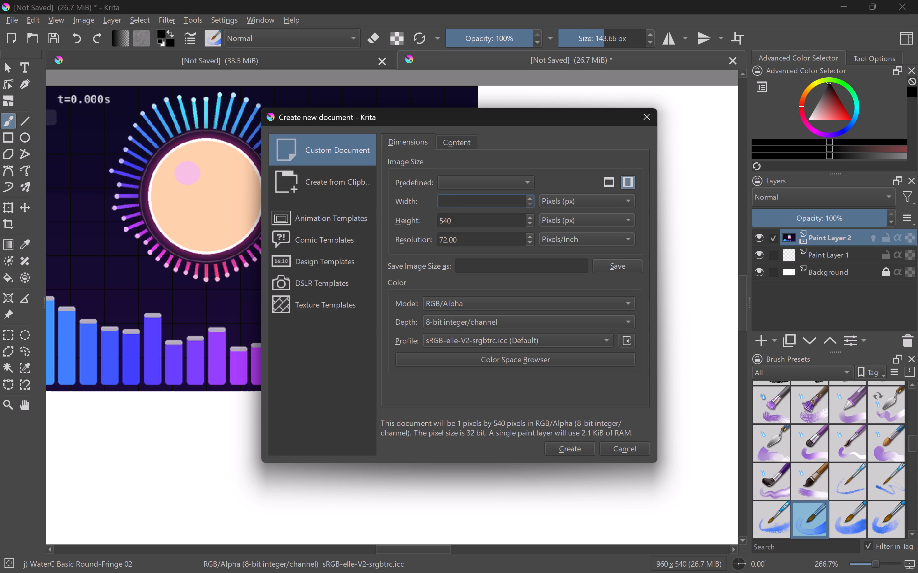
pyautogui.press('1')
pyautogui.write('920')
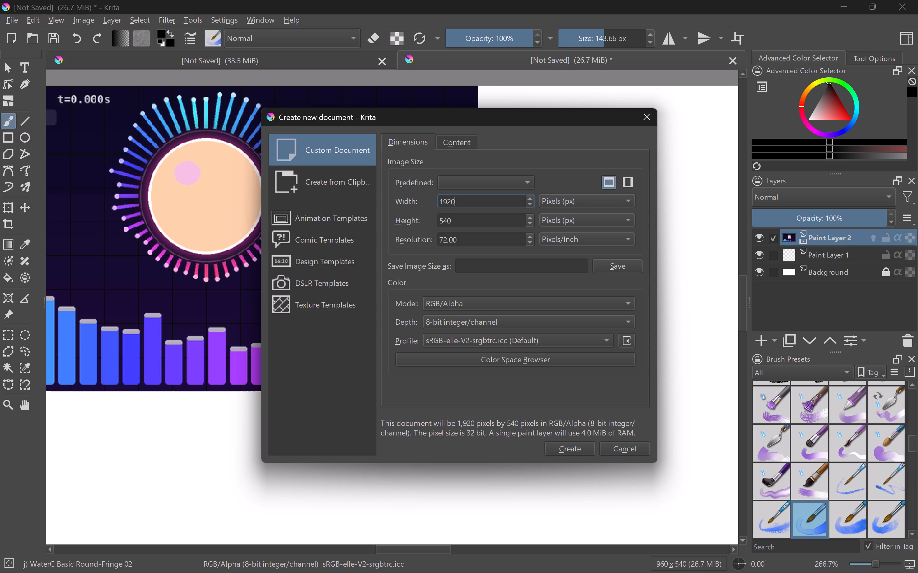
pyautogui.click(470, 221)
pyautogui.press('BackSpace')
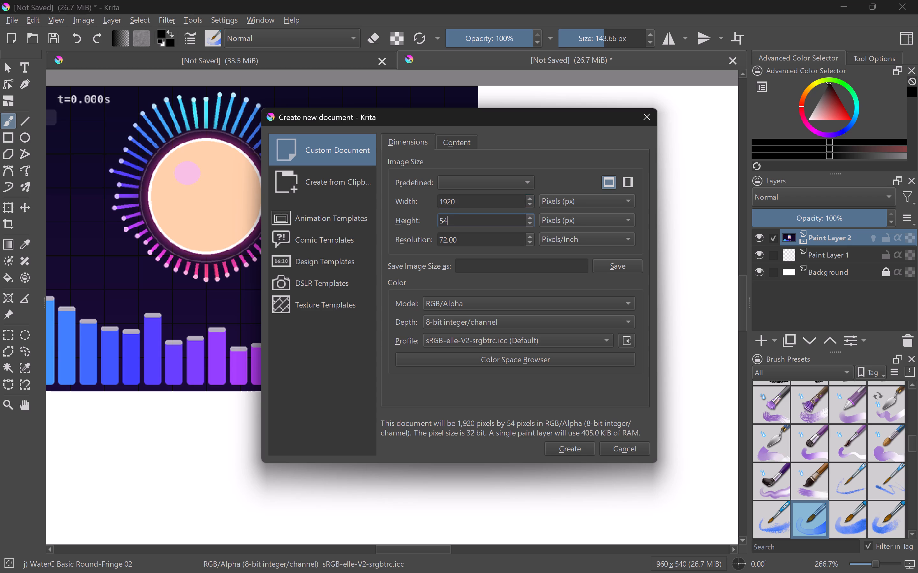
pyautogui.press('BackSpace')
pyautogui.press('BackSpace')
pyautogui.press('BackSpace')
pyautogui.press('1')
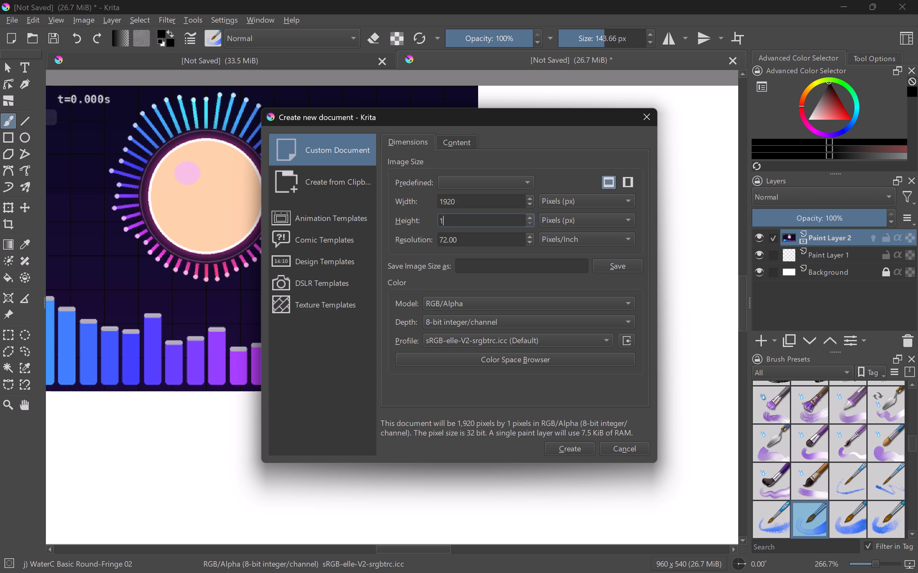
pyautogui.click(470, 221)
pyautogui.press('0')
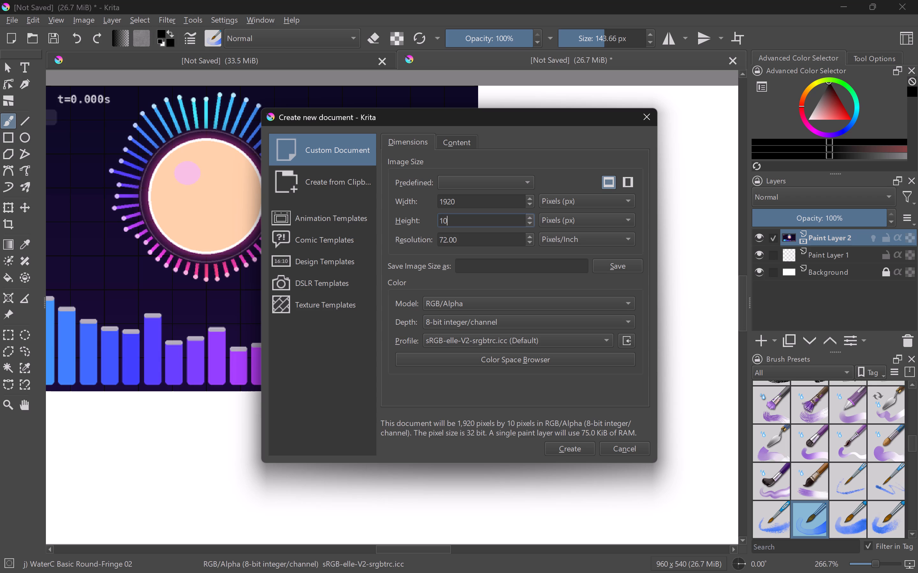
pyautogui.write('80')
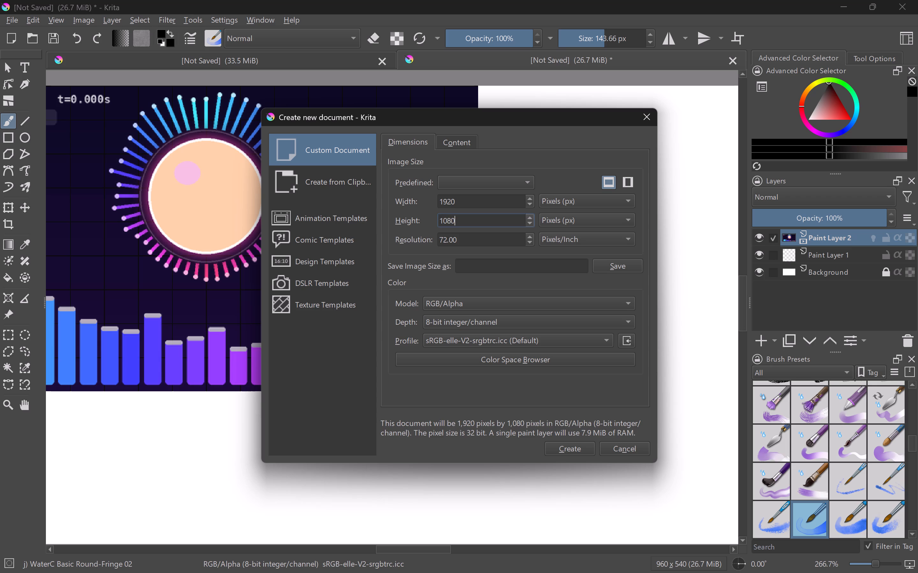
pyautogui.tripleClick(462, 241)
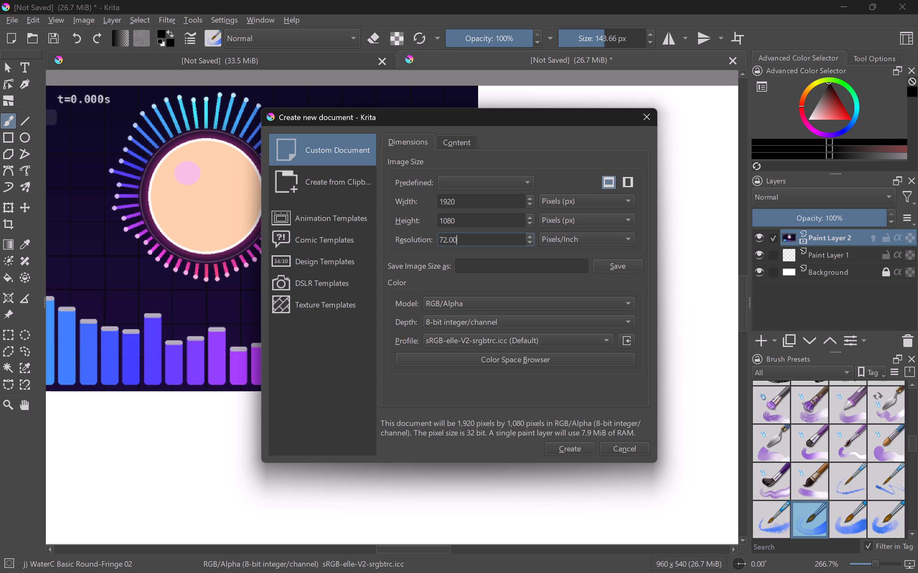
pyautogui.doubleClick(462, 241)
pyautogui.press('BackSpace')
pyautogui.write('300')
pyautogui.click(559, 445)
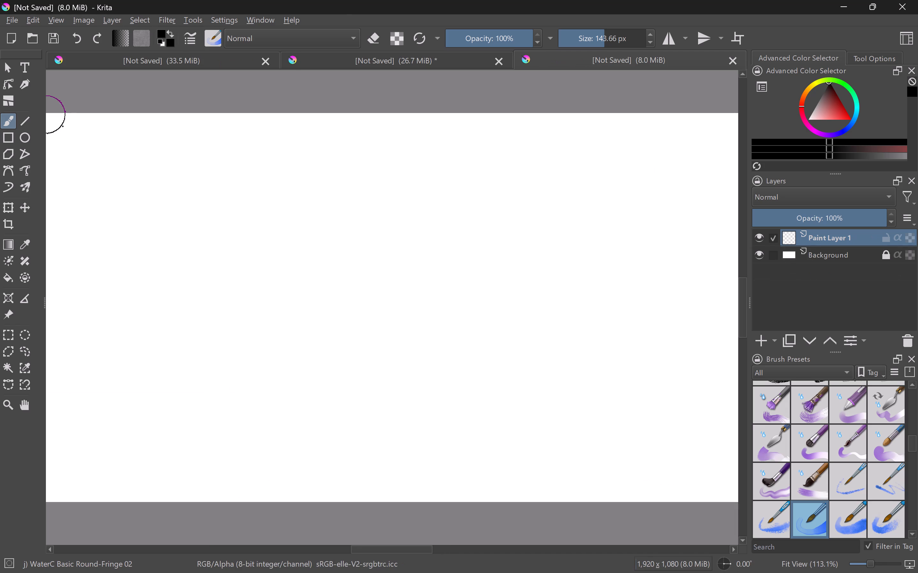
# Import all images from the a_music_visualizer frames folder as animation frames into the 1920 × 1080 document.
pyautogui.click(8, 14)
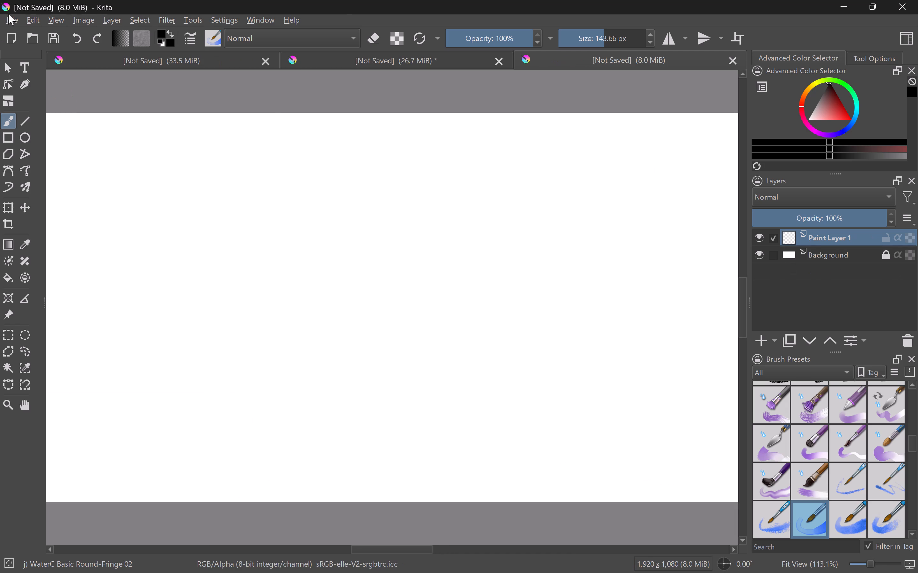
pyautogui.click(12, 19)
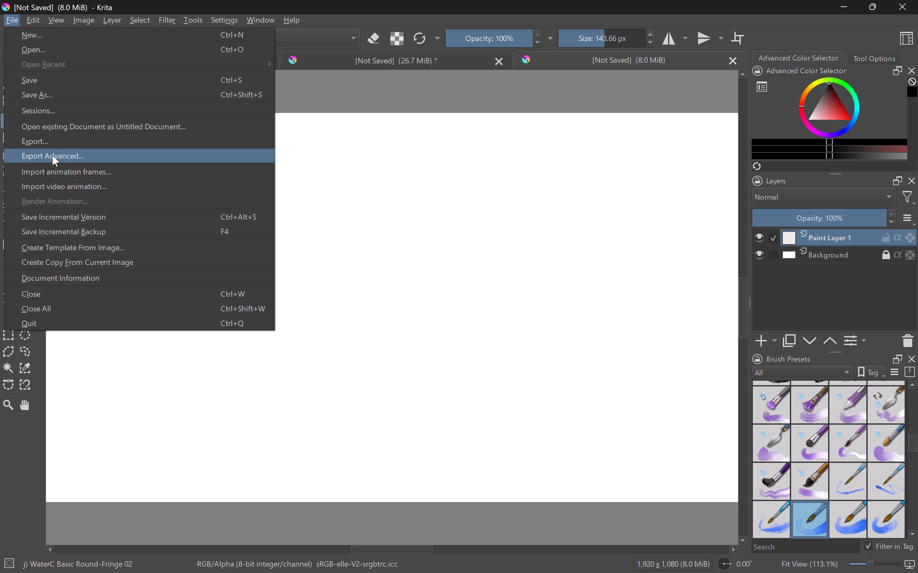
pyautogui.click(42, 171)
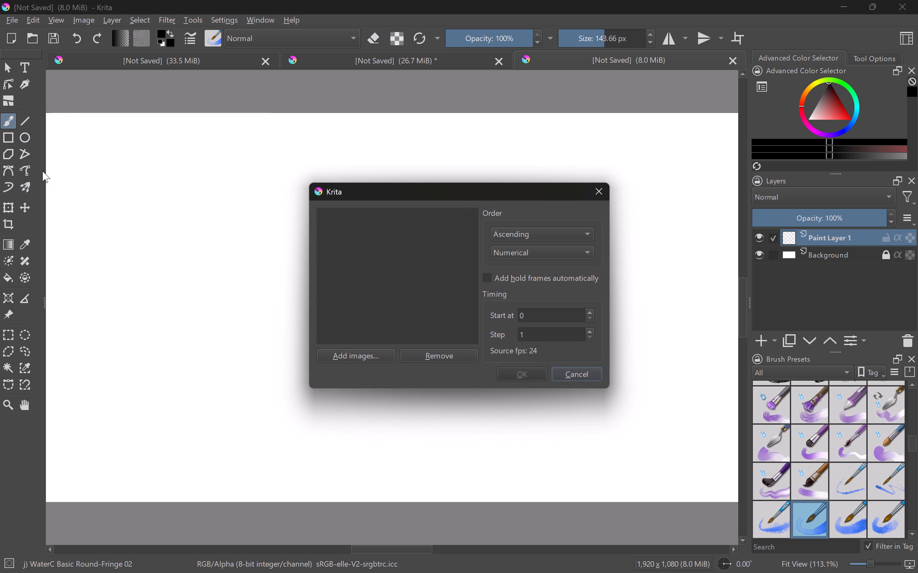
pyautogui.click(338, 352)
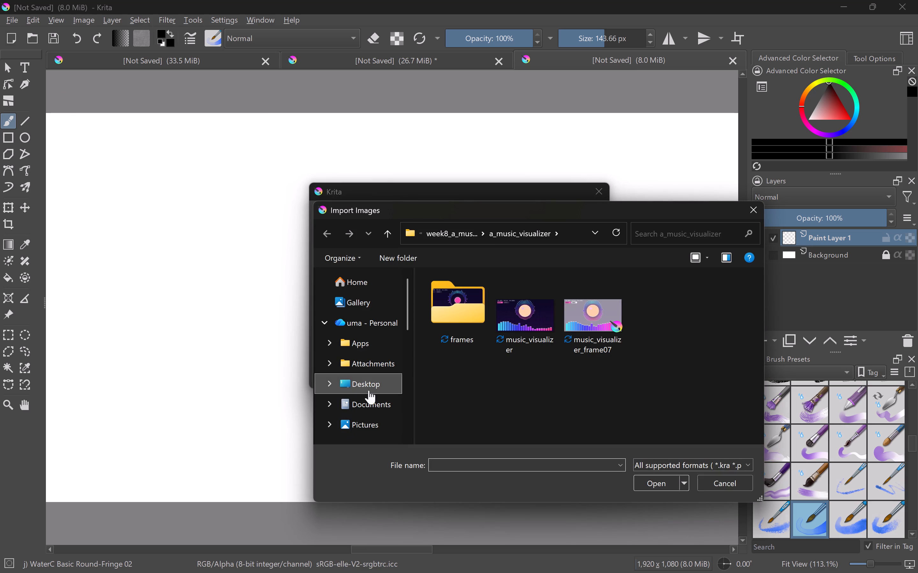
pyautogui.doubleClick(475, 315)
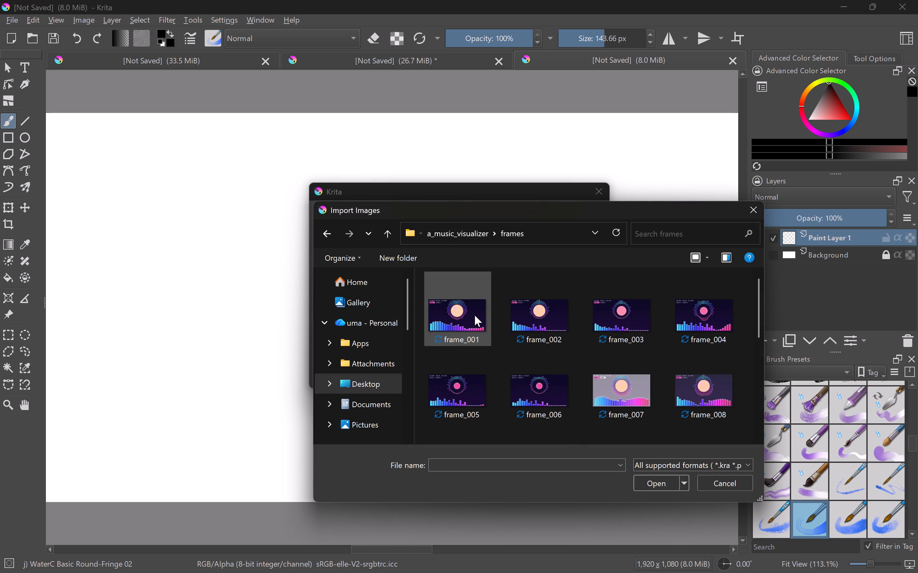
pyautogui.hotkey('ctrl', 'a')
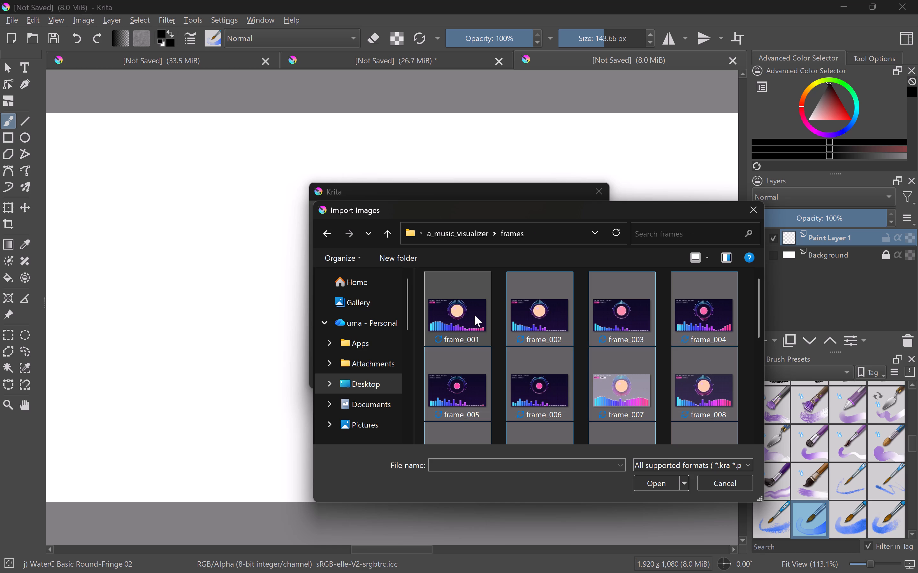
pyautogui.press('Return')
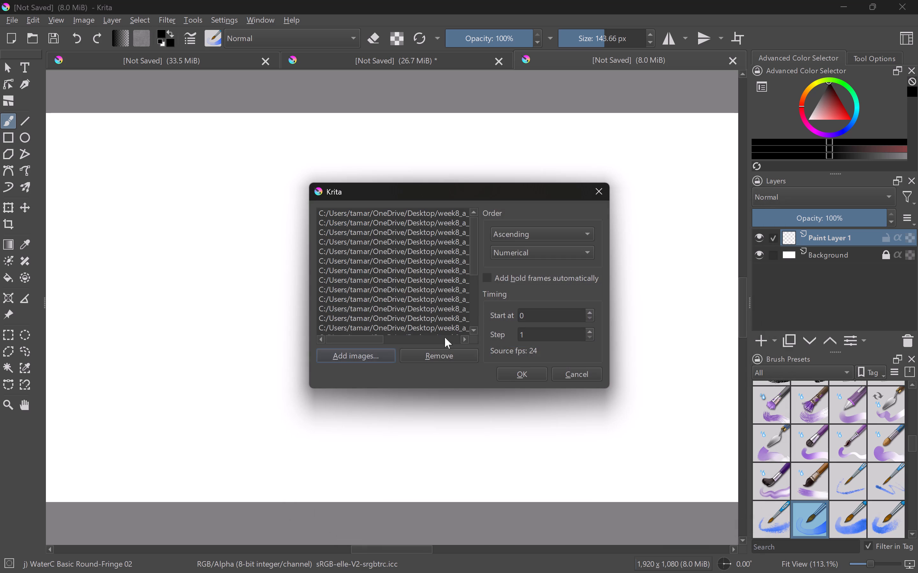
pyautogui.click(506, 367)
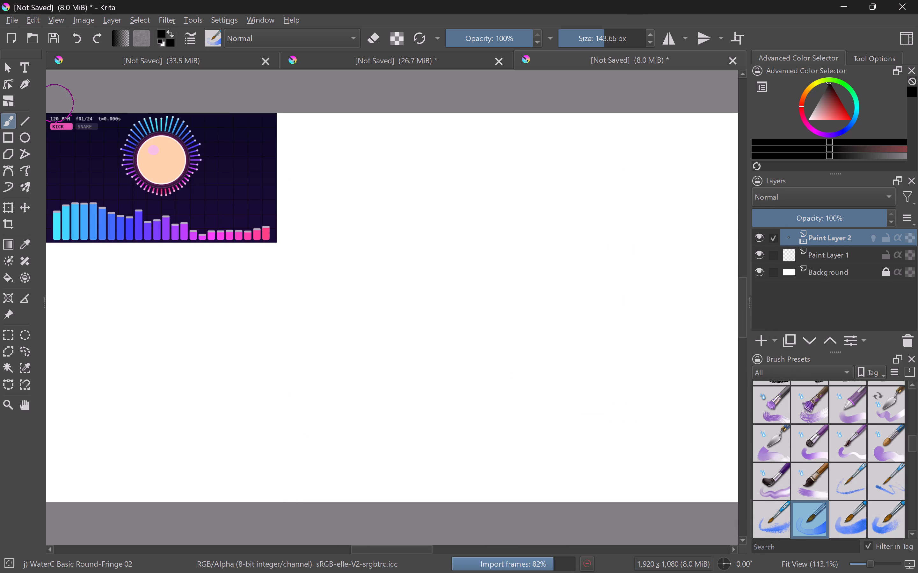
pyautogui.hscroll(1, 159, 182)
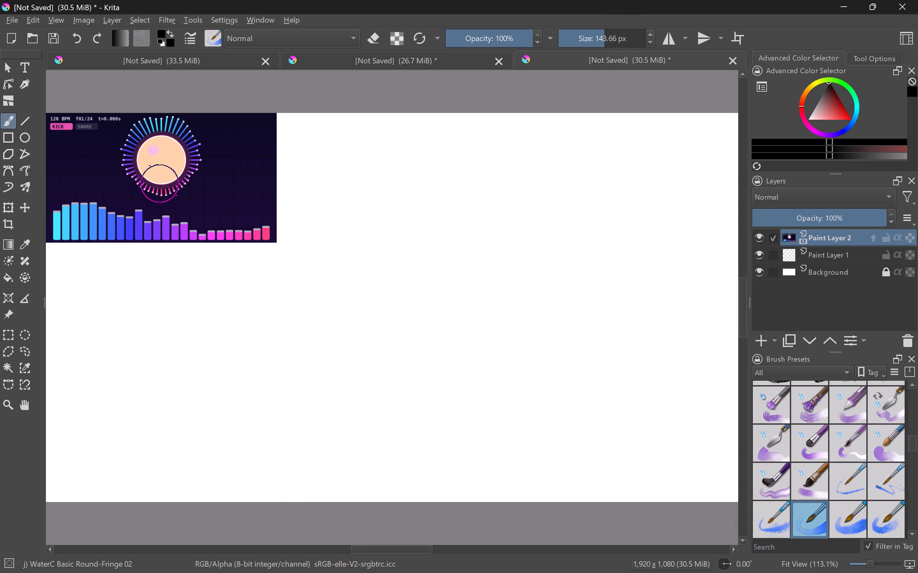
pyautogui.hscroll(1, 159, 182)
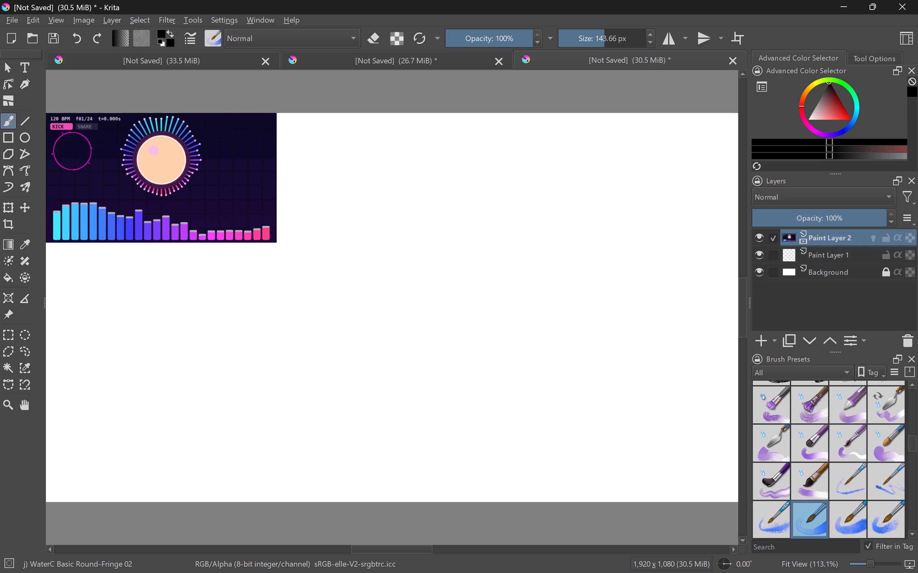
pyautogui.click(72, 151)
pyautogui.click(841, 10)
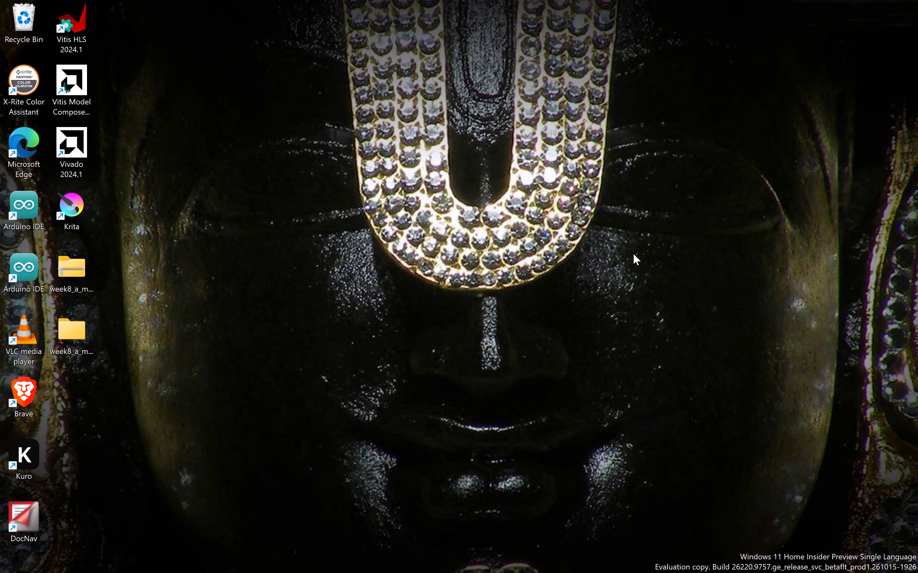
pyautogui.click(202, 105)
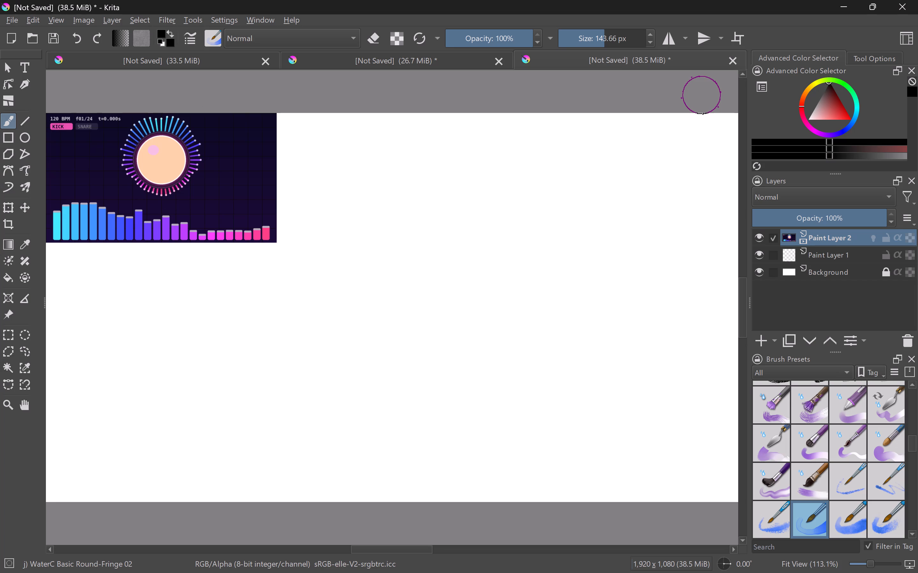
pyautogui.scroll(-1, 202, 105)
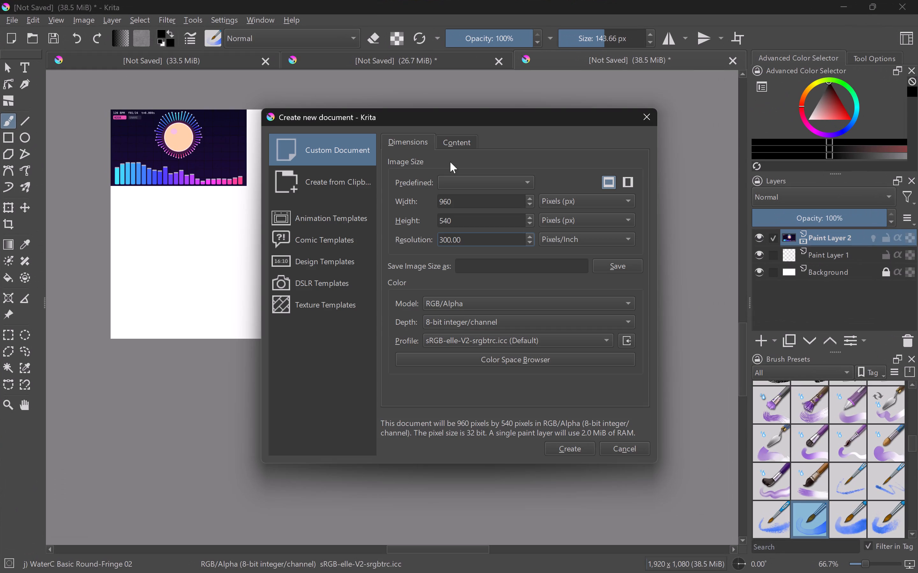
pyautogui.click(457, 200)
pyautogui.press('BackSpace')
pyautogui.press('BackSpace')
pyautogui.press('BackSpace')
pyautogui.press('BackSpace')
pyautogui.press('BackSpace')
pyautogui.press('BackSpace')
pyautogui.press('BackSpace')
pyautogui.press('BackSpace')
pyautogui.press('BackSpace')
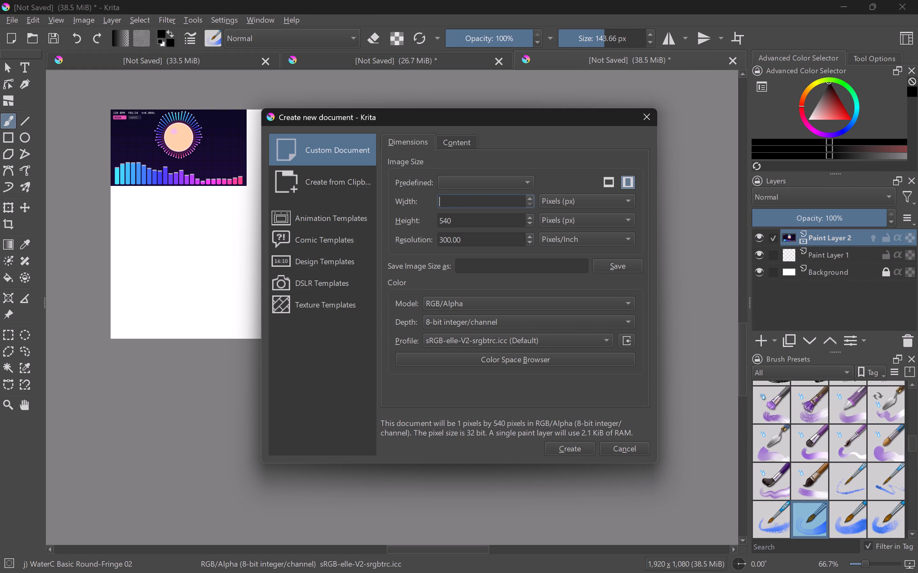
pyautogui.write('640')
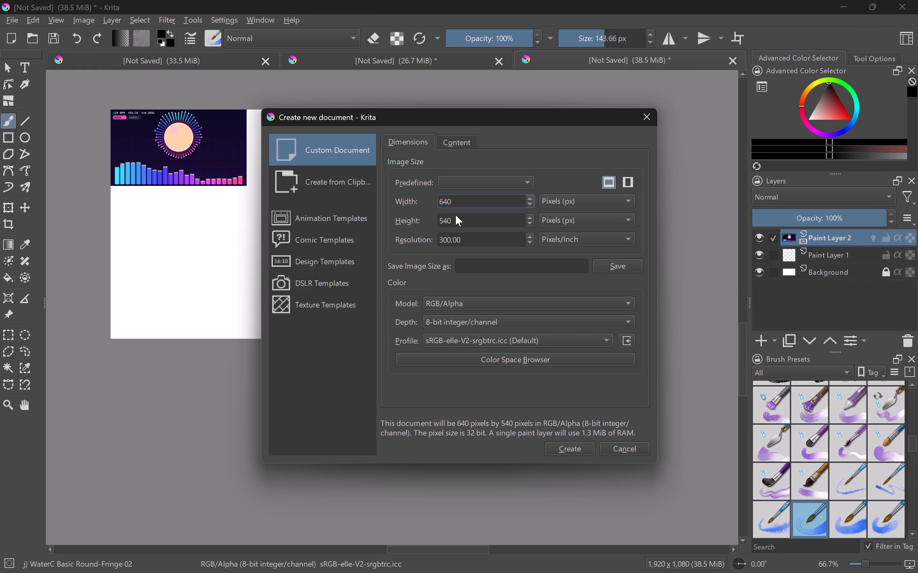
pyautogui.click(455, 219)
pyautogui.press('BackSpace')
pyautogui.press('BackSpace')
pyautogui.press('BackSpace')
pyautogui.press('BackSpace')
pyautogui.press('BackSpace')
pyautogui.press('BackSpace')
pyautogui.press('BackSpace')
pyautogui.press('BackSpace')
pyautogui.press('BackSpace')
pyautogui.press('BackSpace')
pyautogui.press('BackSpace')
pyautogui.press('BackSpace')
pyautogui.press('BackSpace')
pyautogui.press('BackSpace')
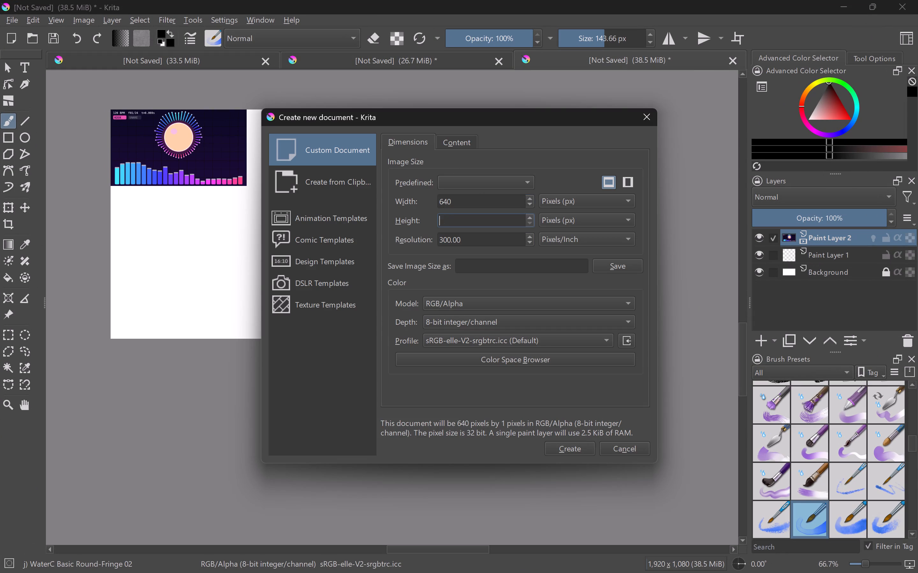
pyautogui.write('360')
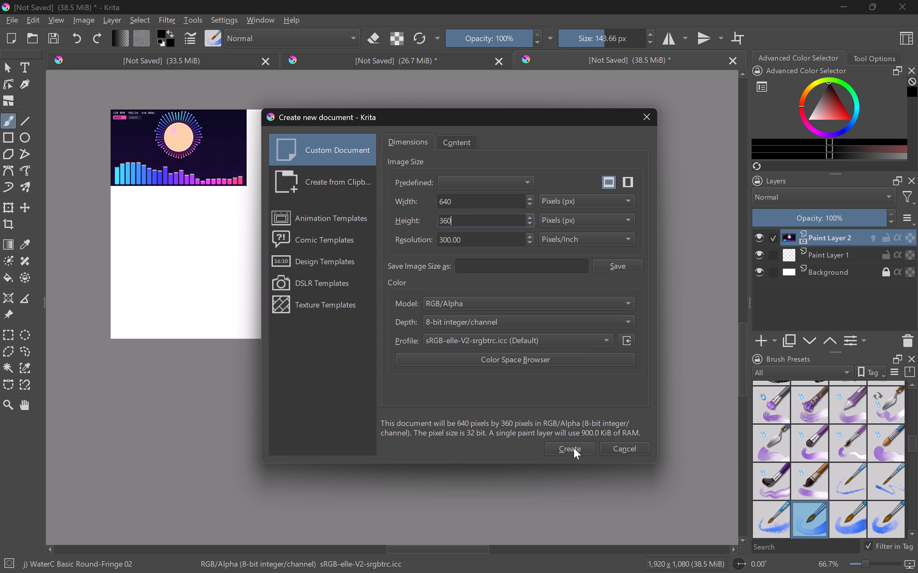
pyautogui.click(573, 448)
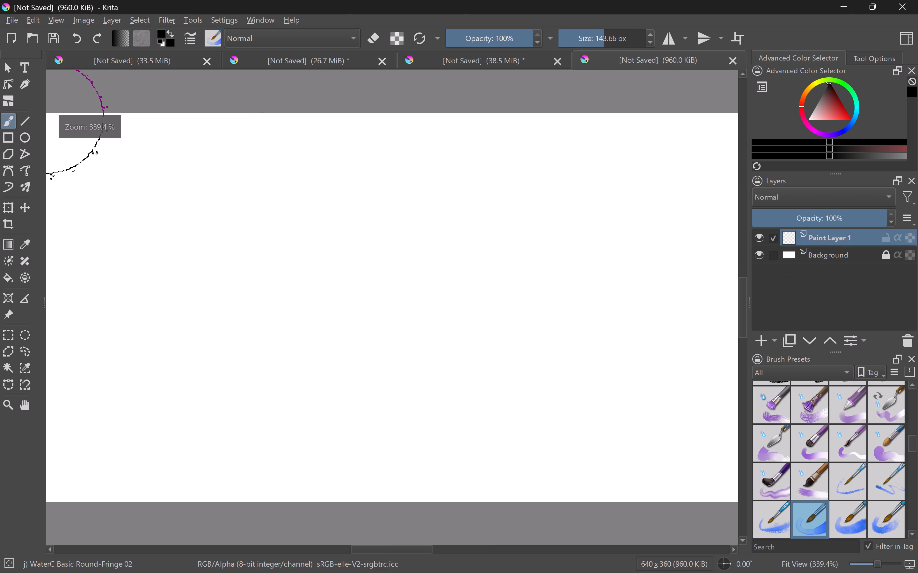
# Import all images from the a_music_visualizer frames folder as animation frames into the 640 × 360 document.
pyautogui.click(11, 18)
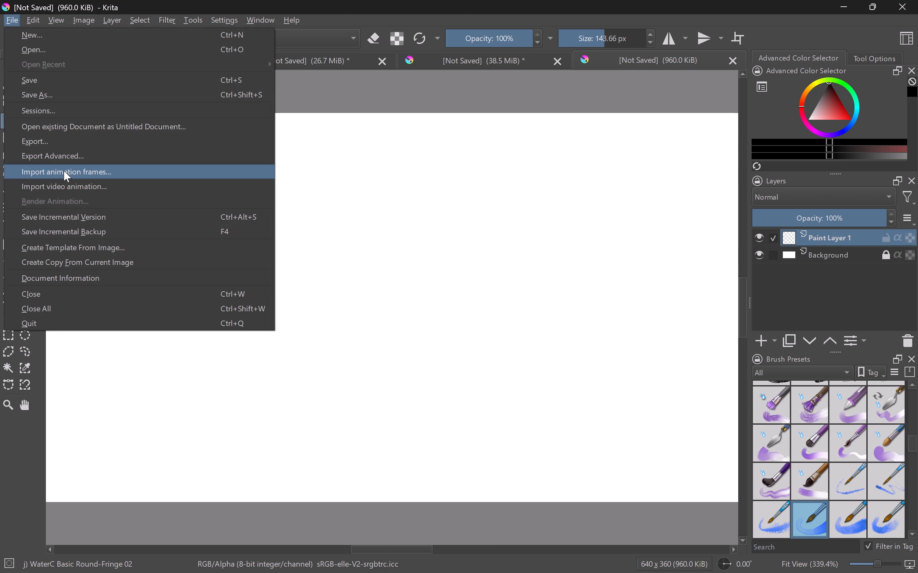
pyautogui.click(64, 171)
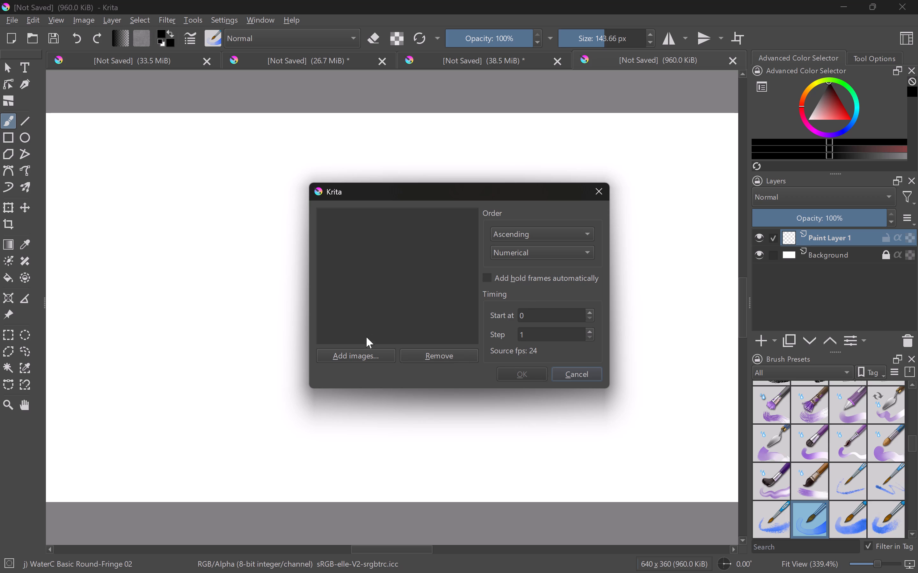
pyautogui.click(355, 354)
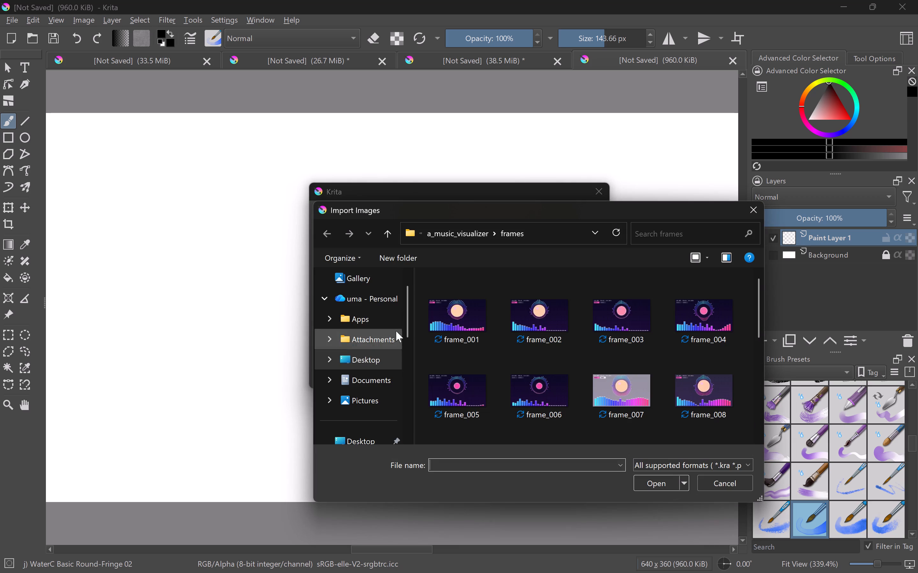
pyautogui.click(361, 362)
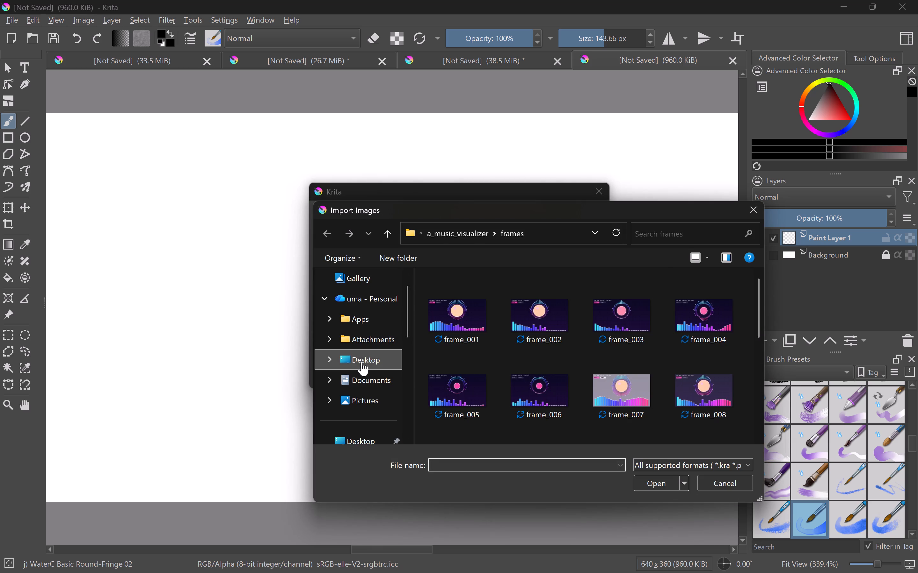
pyautogui.doubleClick(492, 300)
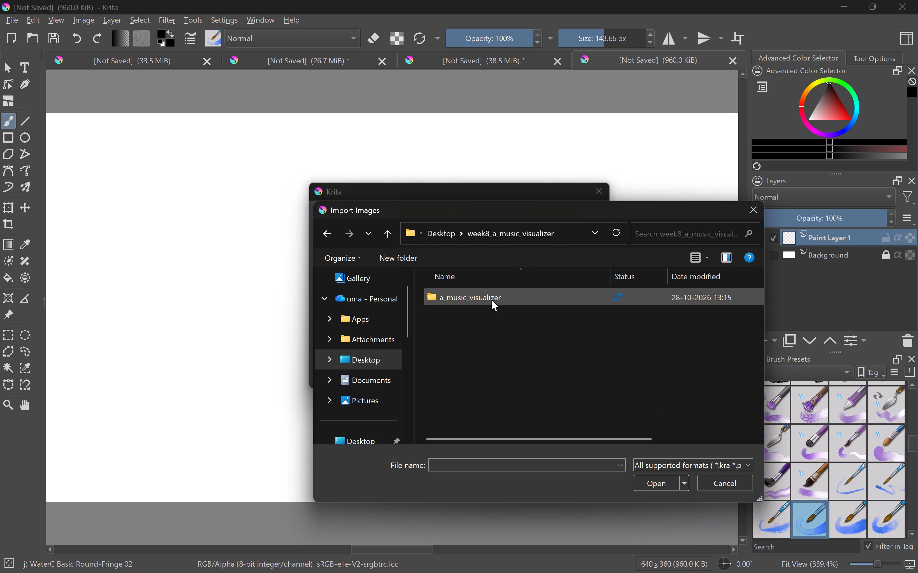
pyautogui.doubleClick(481, 300)
pyautogui.click(468, 309)
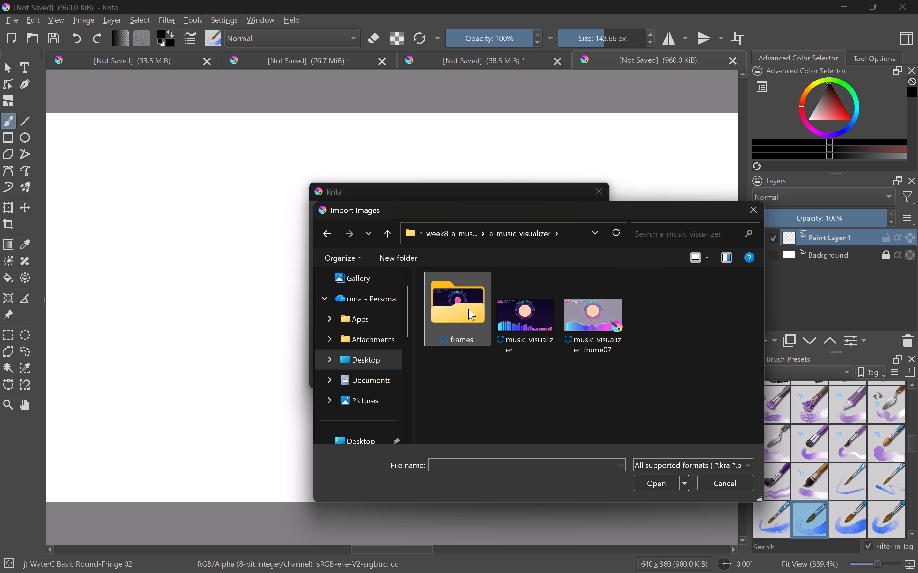
pyautogui.doubleClick(468, 309)
pyautogui.hotkey('ctrl', 'a')
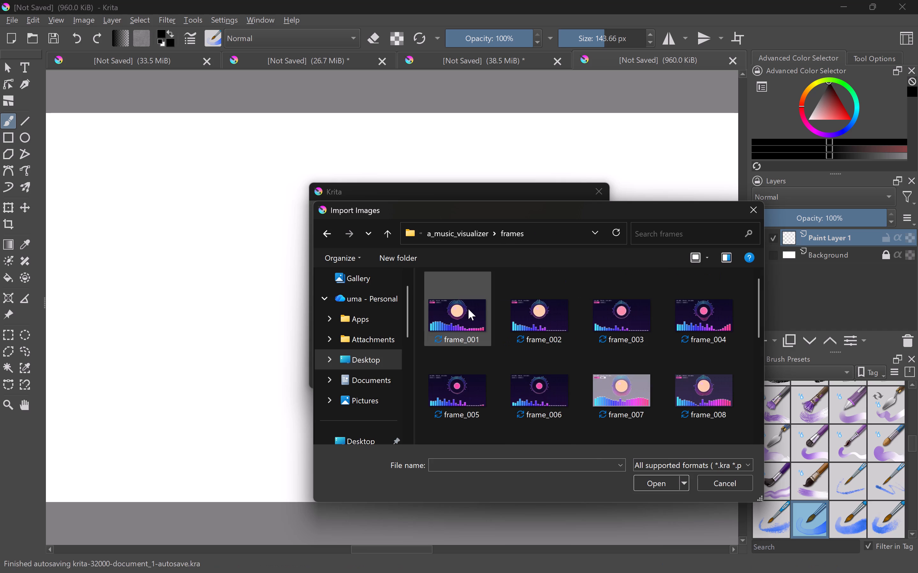
pyautogui.click(655, 487)
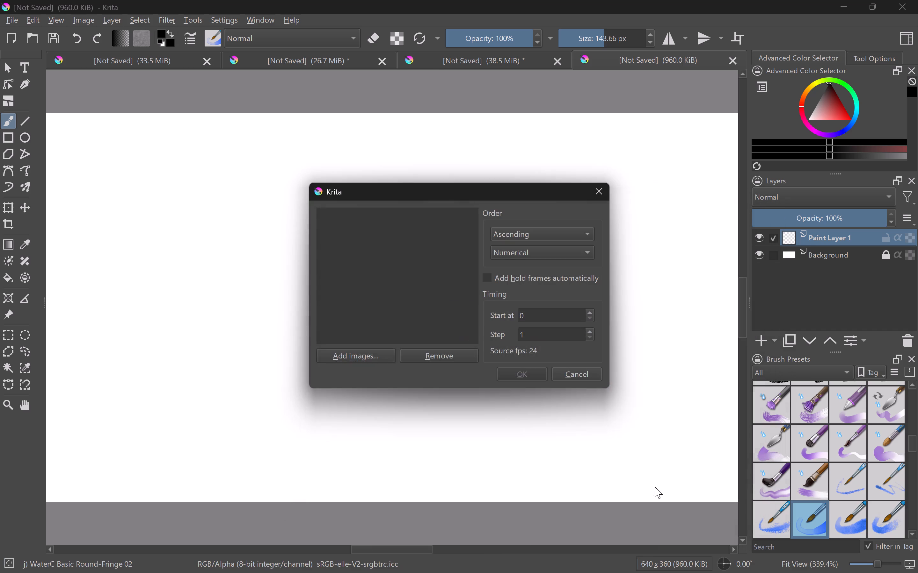
pyautogui.click(523, 373)
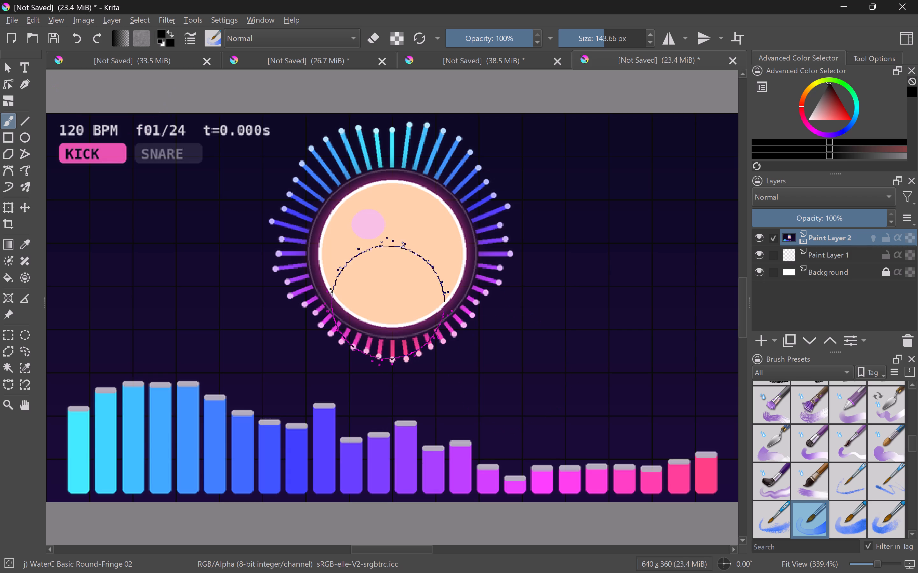
# Import music_visualizer.gif from the a_music_visualizer folder as a video animation into the current document.
pyautogui.click(13, 19)
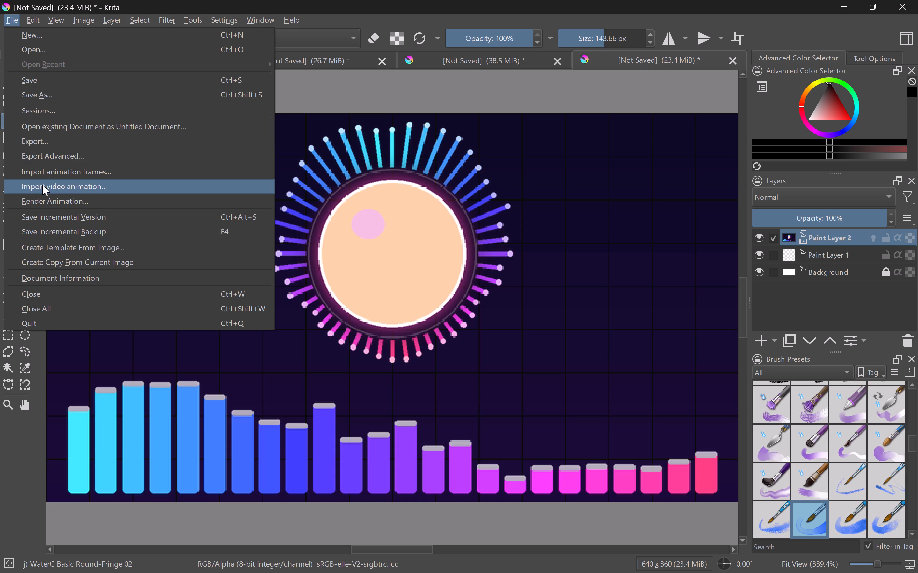
pyautogui.click(42, 185)
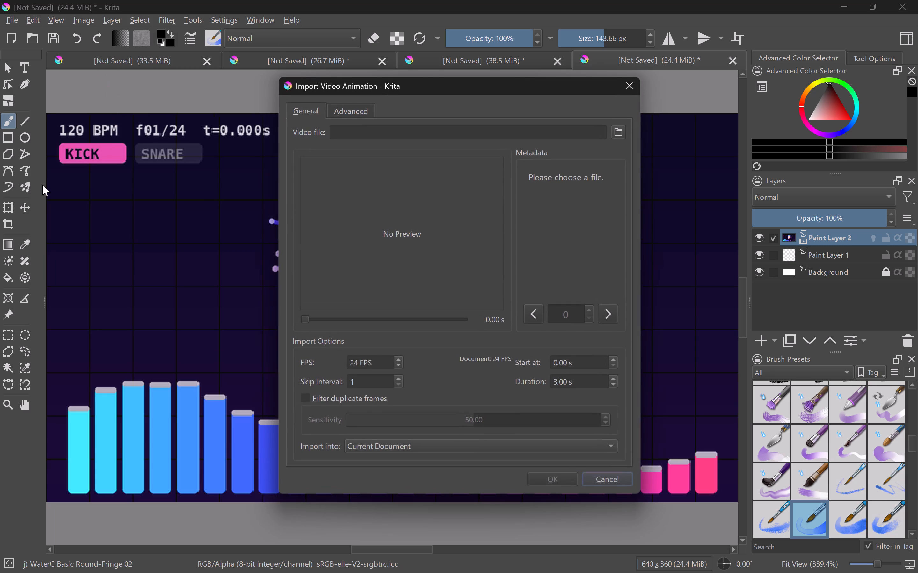
pyautogui.click(620, 133)
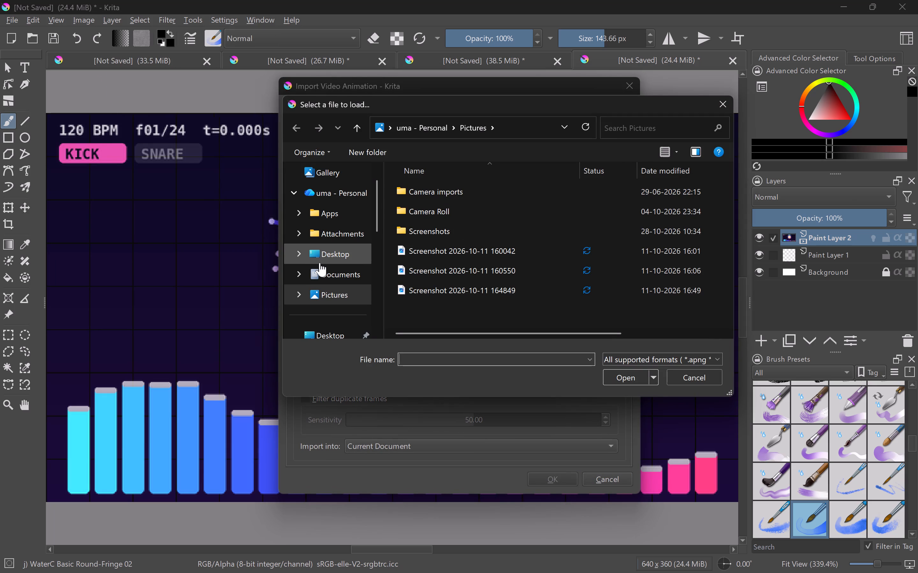
pyautogui.click(320, 263)
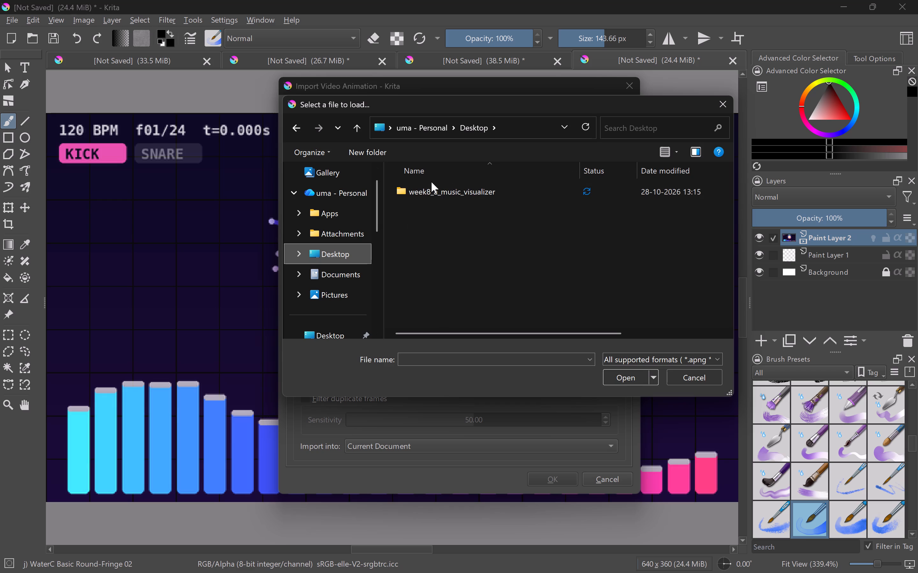
pyautogui.doubleClick(435, 195)
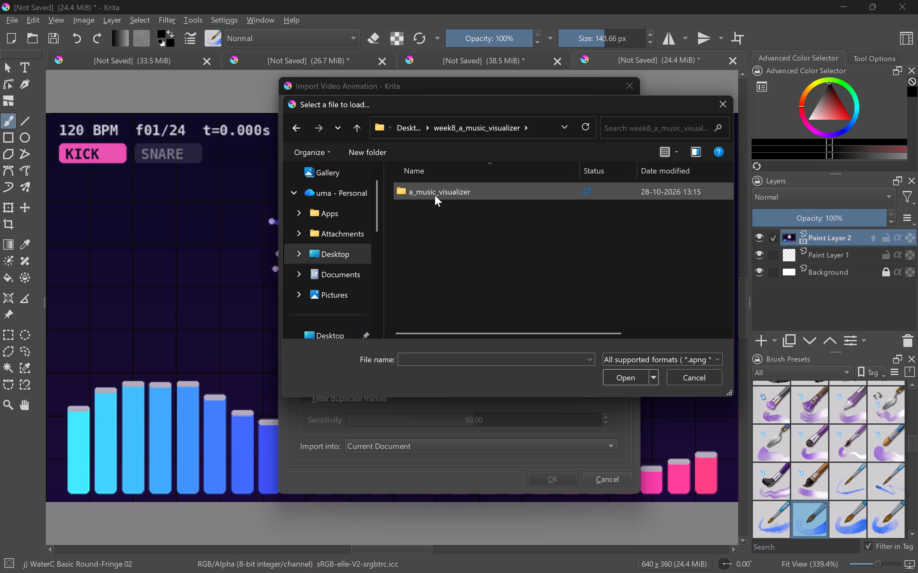
pyautogui.doubleClick(435, 195)
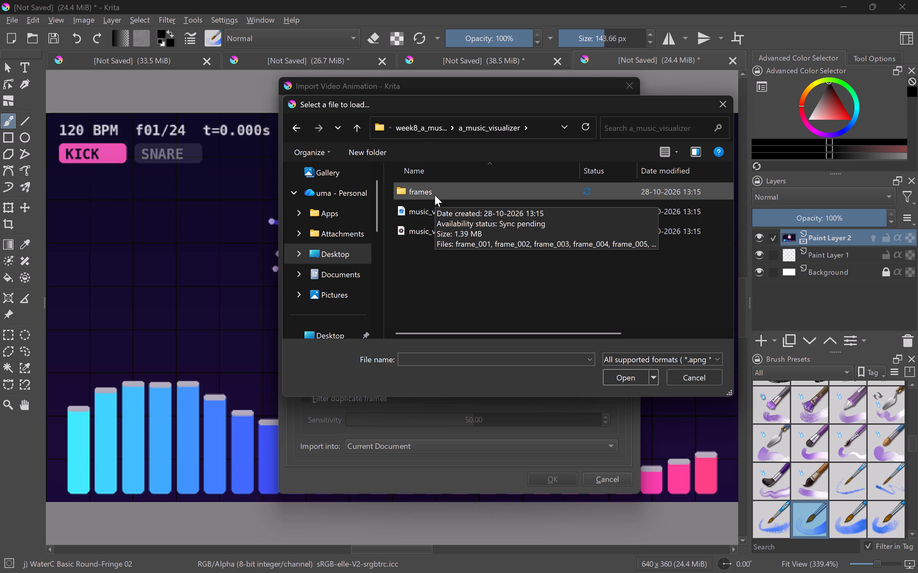
pyautogui.click(415, 216)
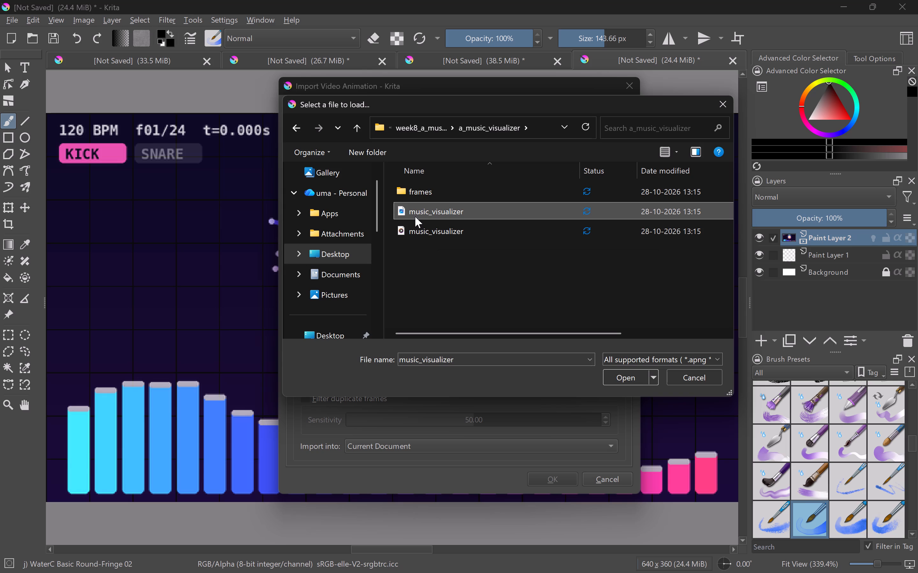
pyautogui.click(608, 378)
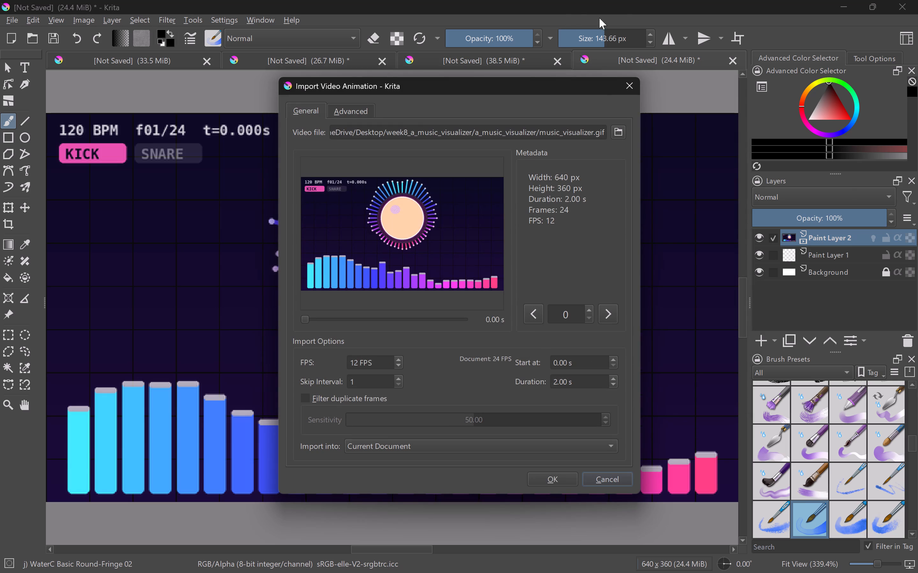
pyautogui.click(564, 476)
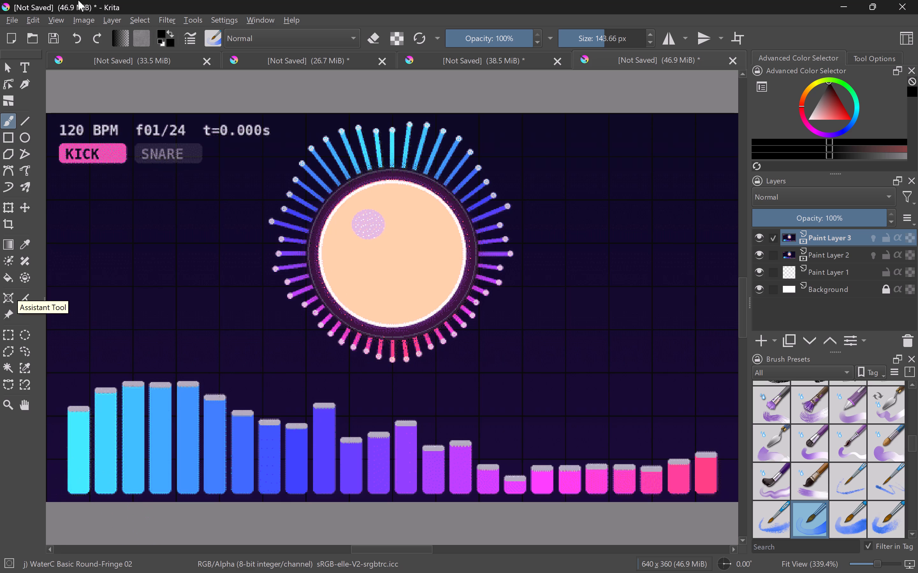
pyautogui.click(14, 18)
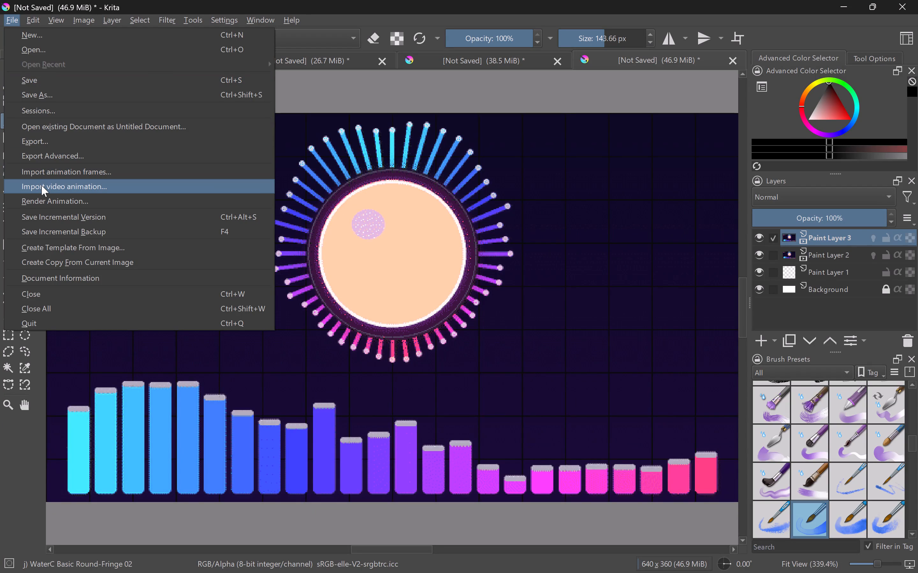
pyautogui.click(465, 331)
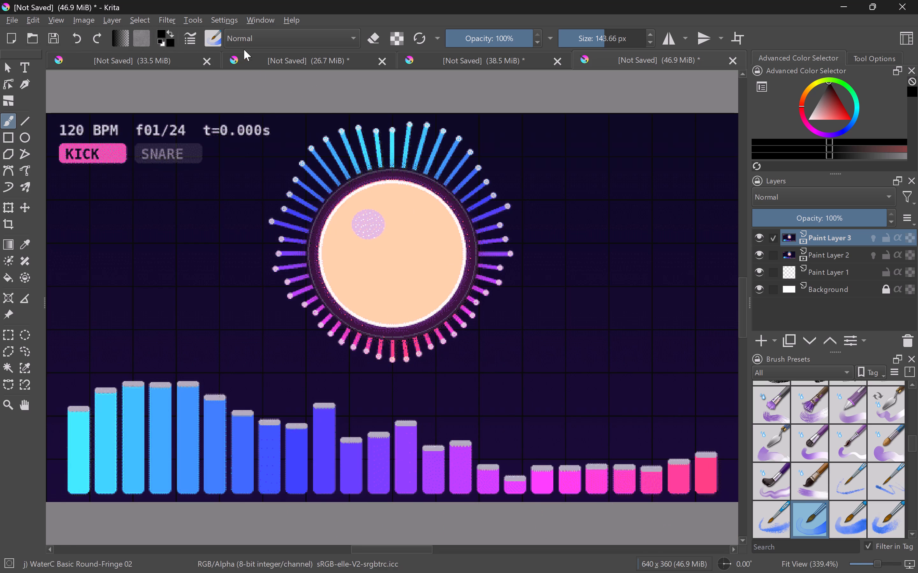
# Switch to the Animation workspace.
pyautogui.click(245, 23)
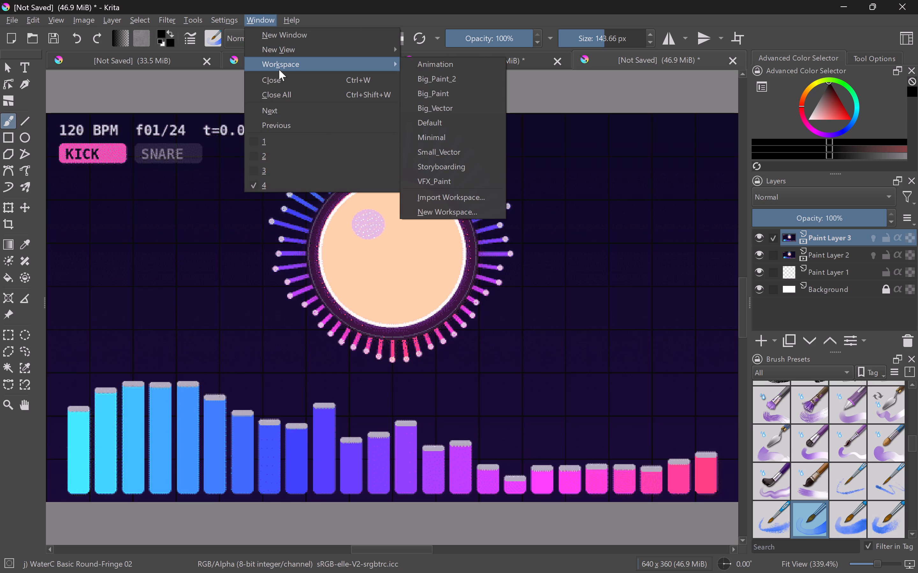
pyautogui.click(426, 68)
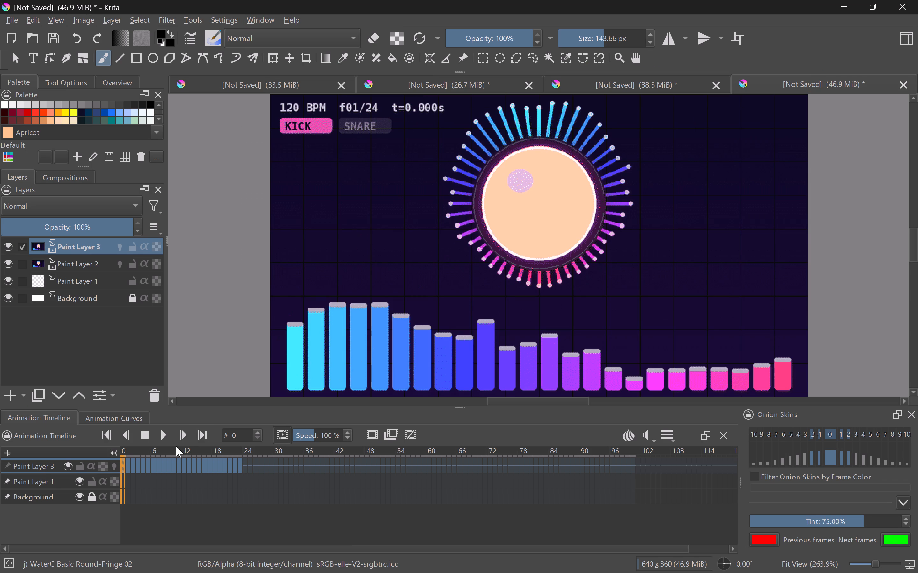
# Step forward one frame and play back the imported animation, stopping it after a short preview.
pyautogui.click(178, 435)
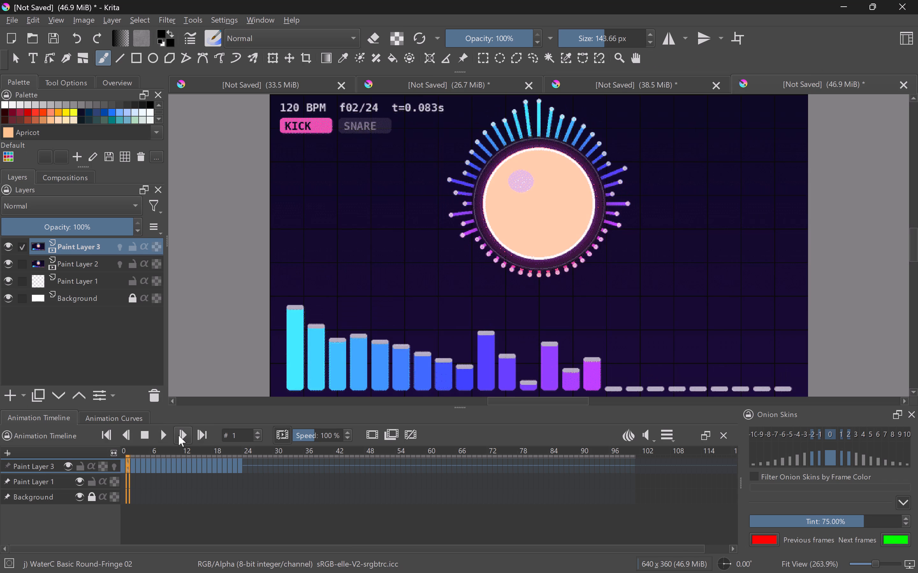
pyautogui.click(166, 433)
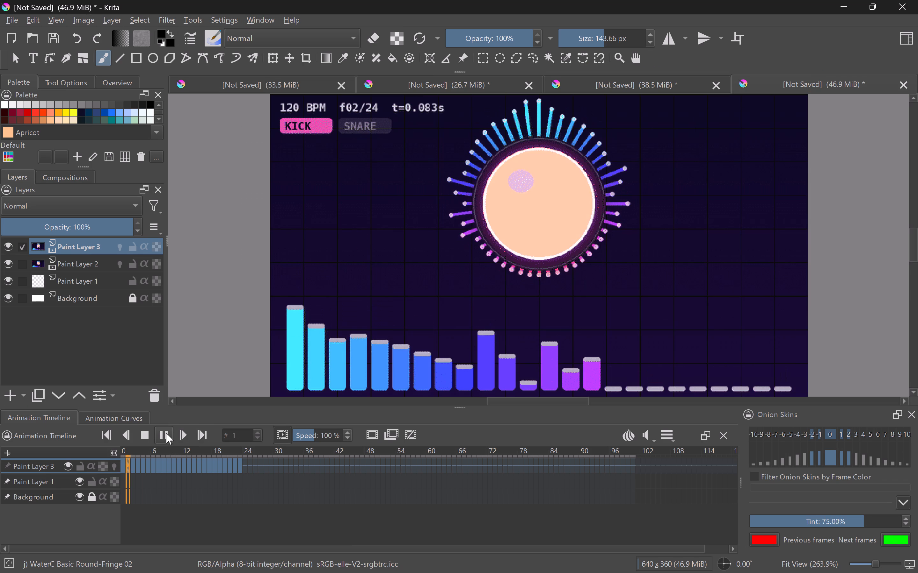
pyautogui.doubleClick(166, 433)
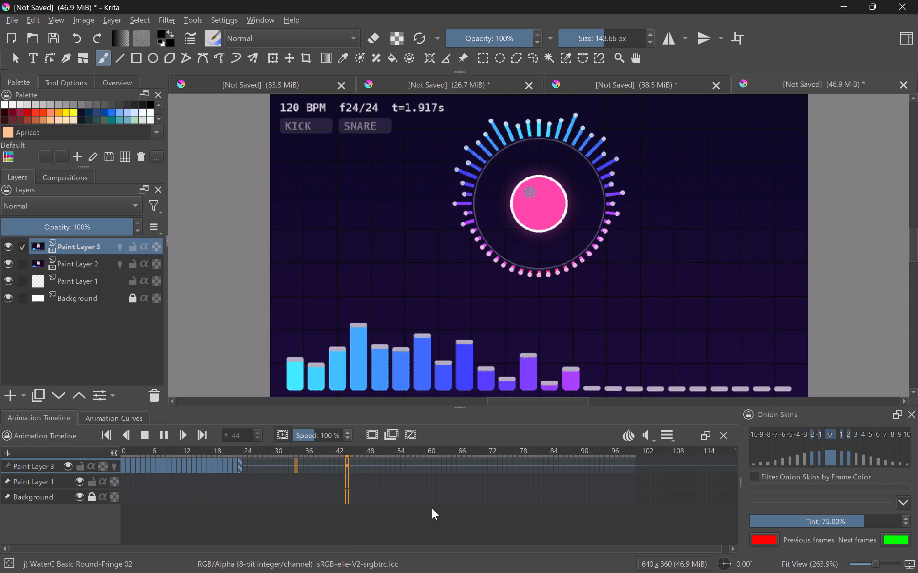
pyautogui.click(163, 432)
# Import the music_loop_120bpm audio file from the a_music_visualizer folder into the animation timeline.
pyautogui.click(647, 432)
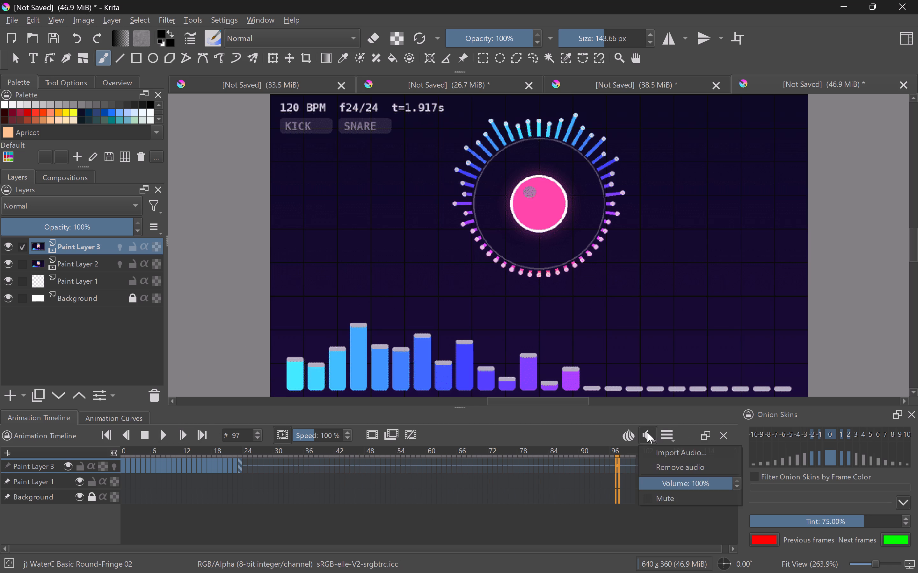
pyautogui.click(652, 449)
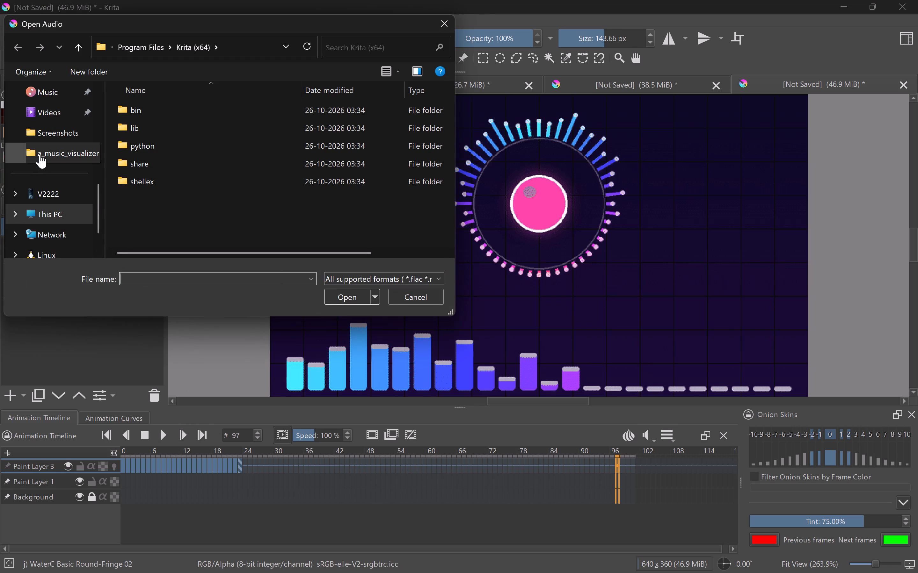
pyautogui.scroll(1, 42, 188)
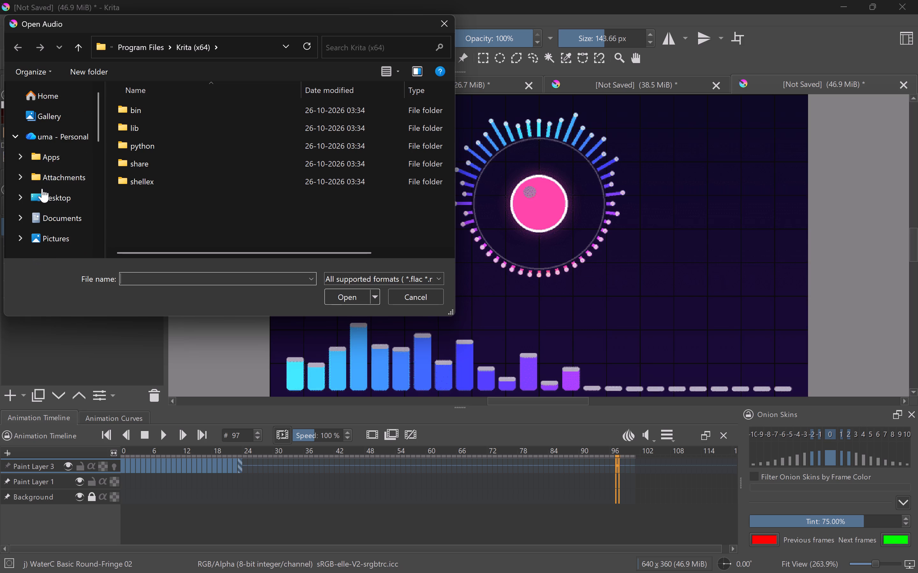
pyautogui.click(45, 195)
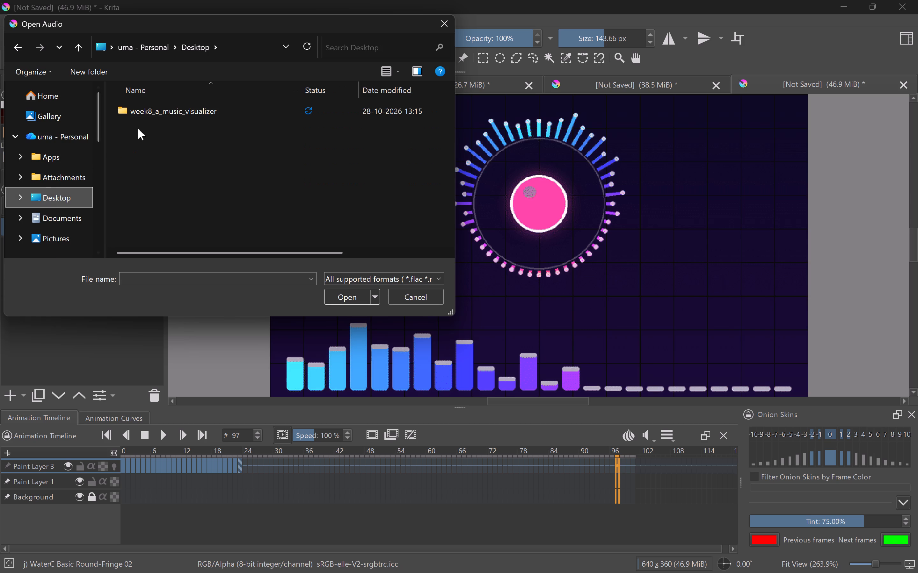
pyautogui.doubleClick(154, 117)
pyautogui.doubleClick(155, 117)
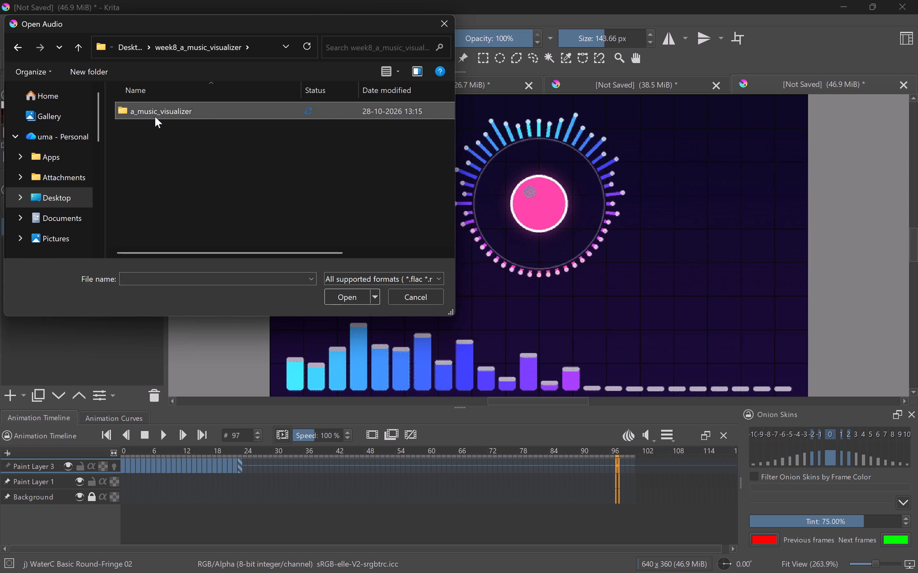
pyautogui.click(159, 131)
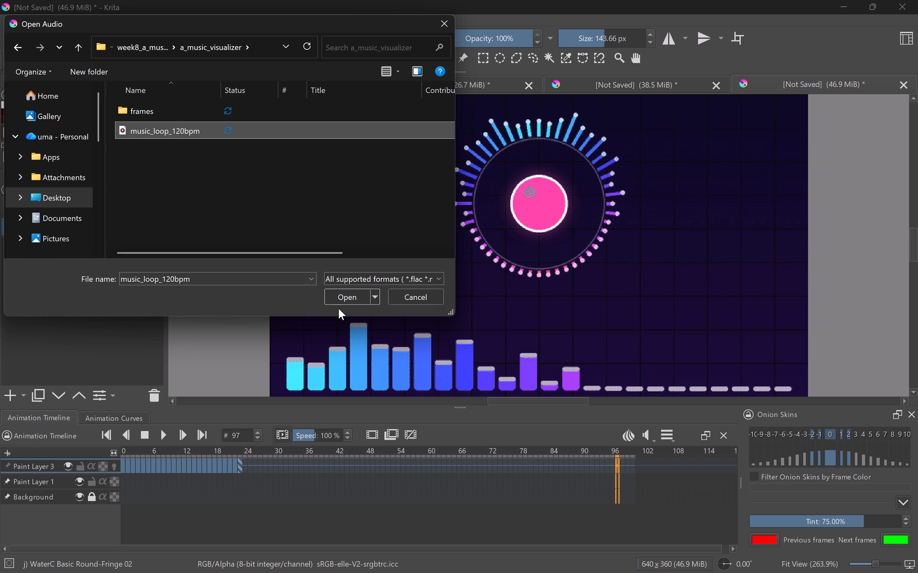
pyautogui.click(341, 301)
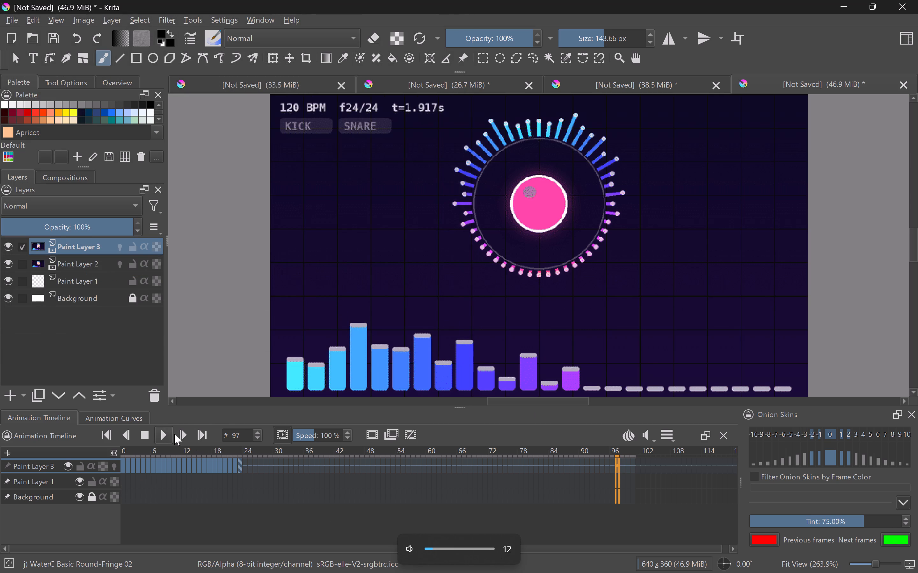
# Play back the animation with the imported audio, then pause it.
pyautogui.click(168, 435)
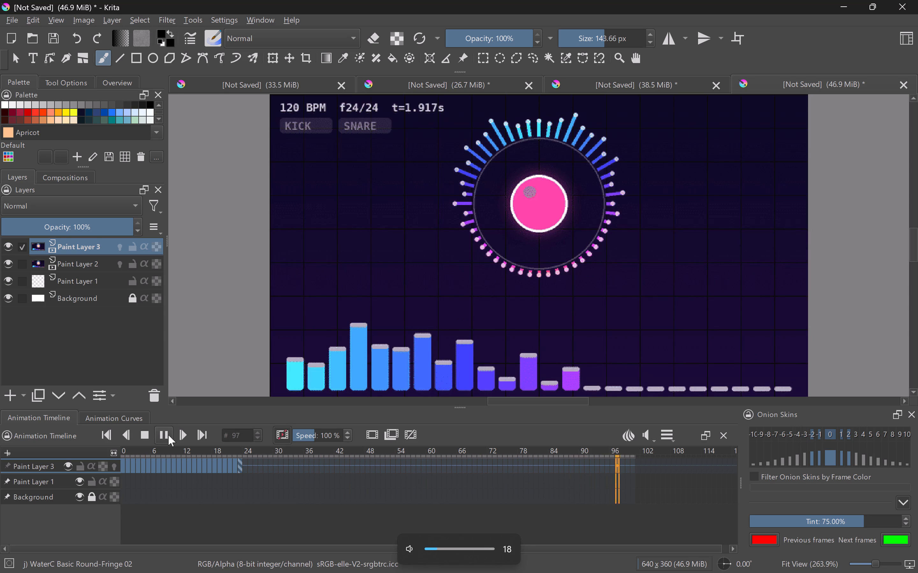
pyautogui.click(168, 435)
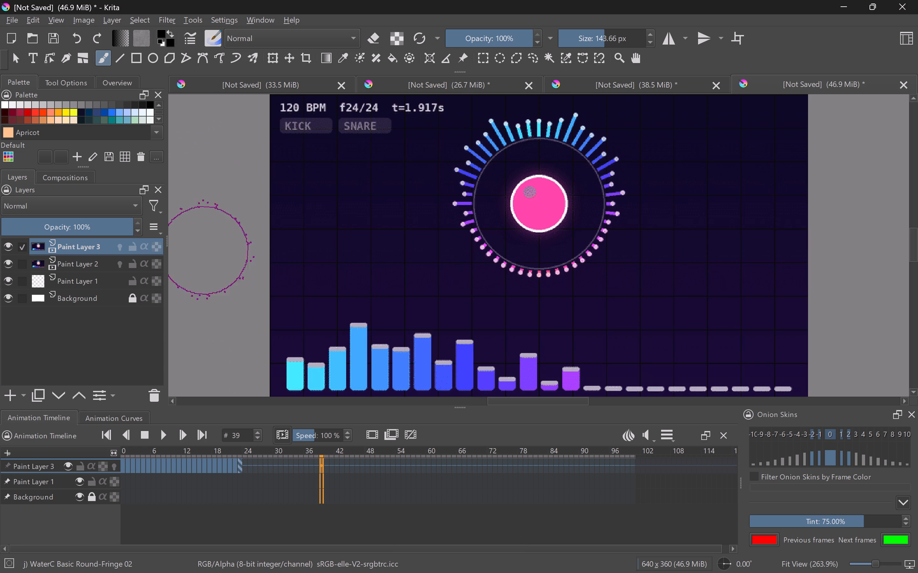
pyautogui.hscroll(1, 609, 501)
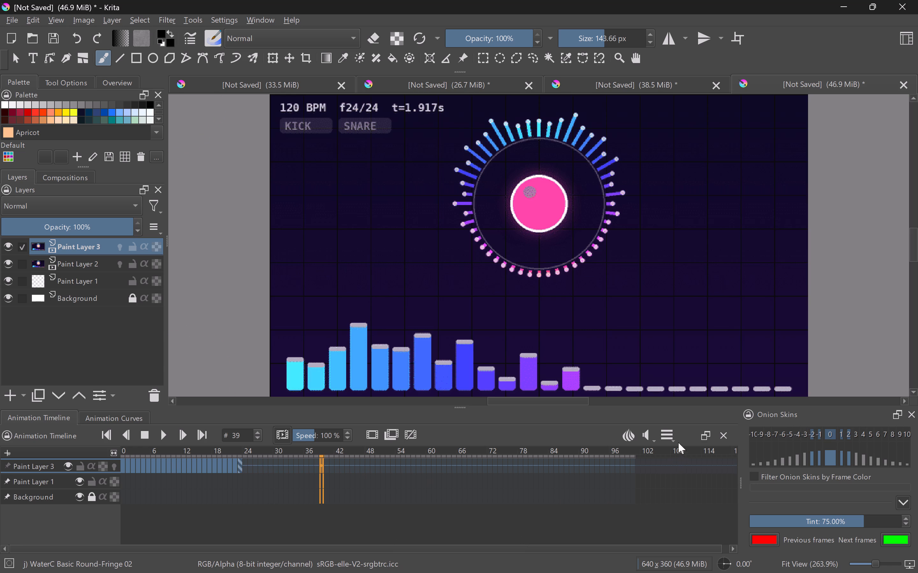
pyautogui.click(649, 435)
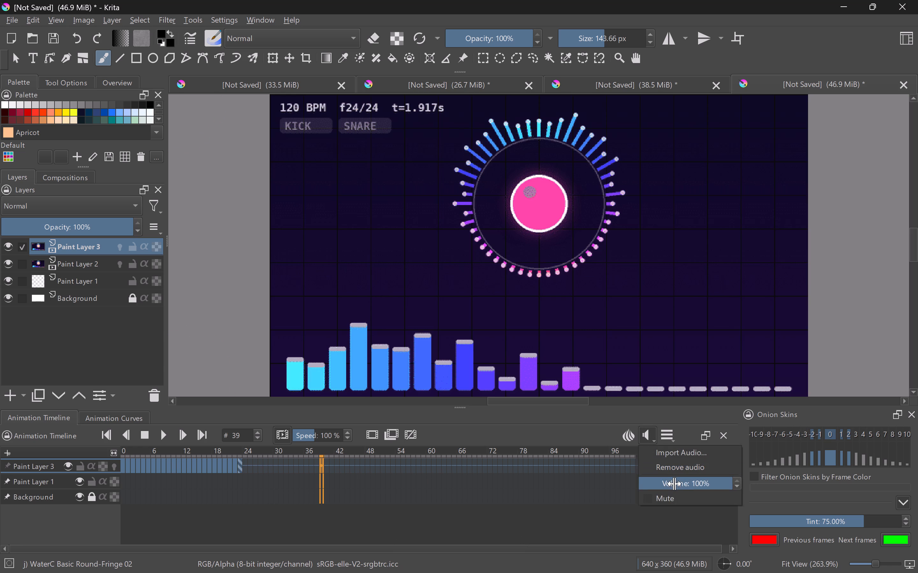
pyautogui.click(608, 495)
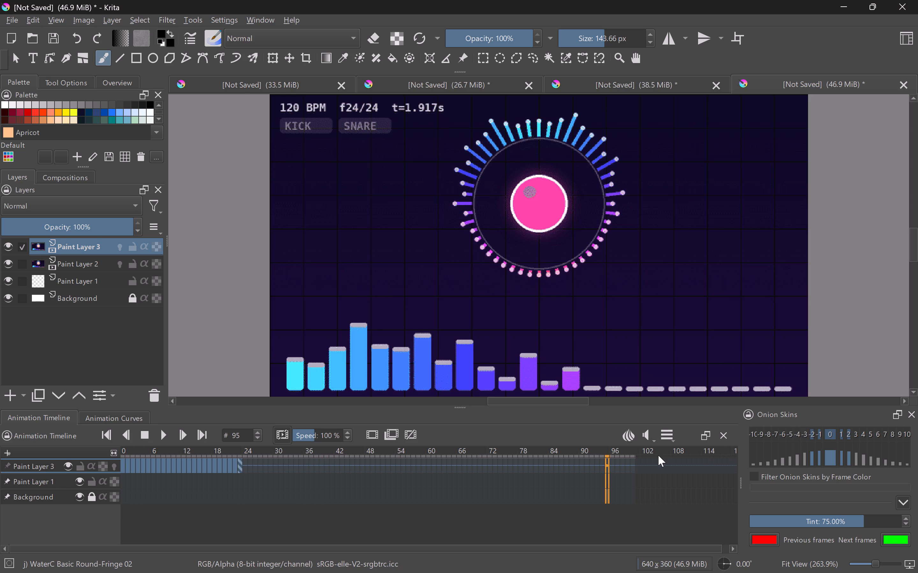
# Set the animation's clip end to frame 23.
pyautogui.click(676, 435)
pyautogui.click(673, 434)
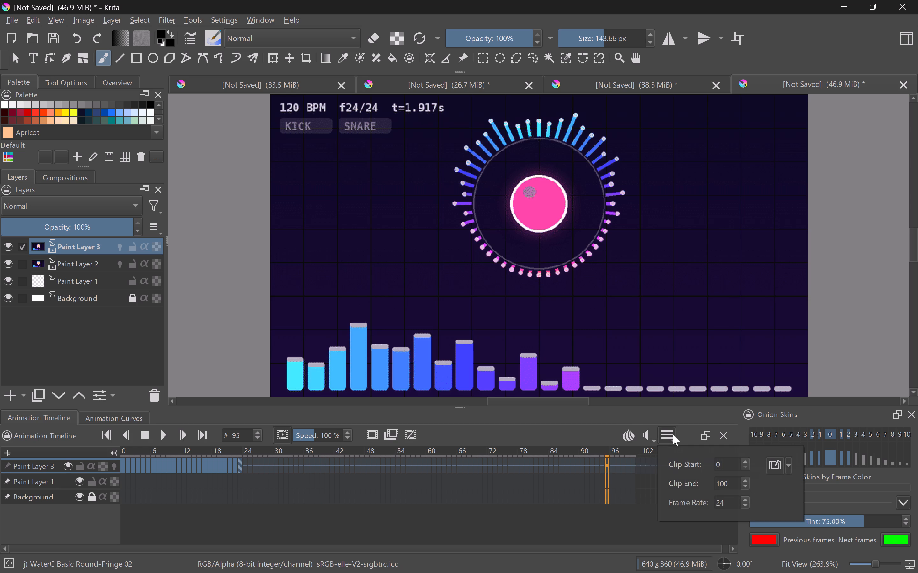
pyautogui.click(736, 478)
pyautogui.press('BackSpace')
pyautogui.press('BackSpace')
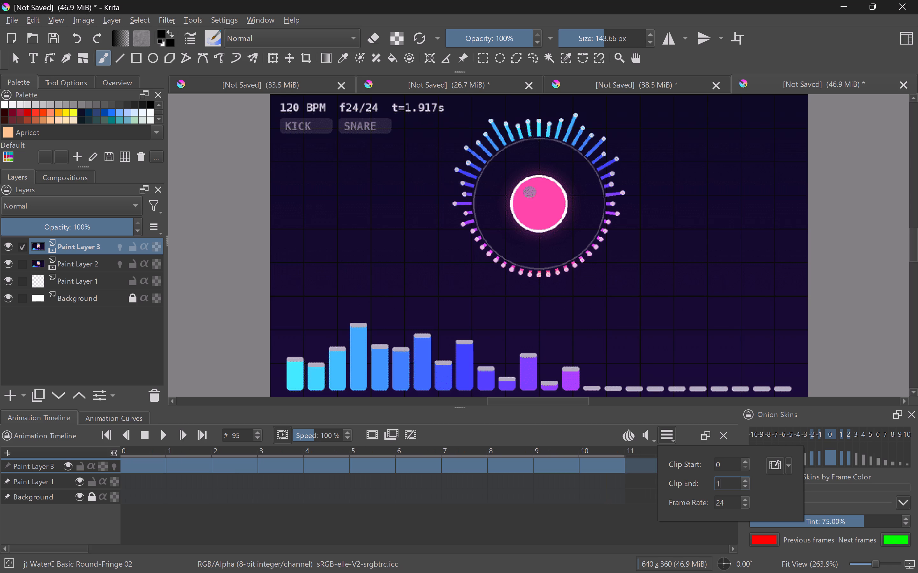
pyautogui.press('BackSpace')
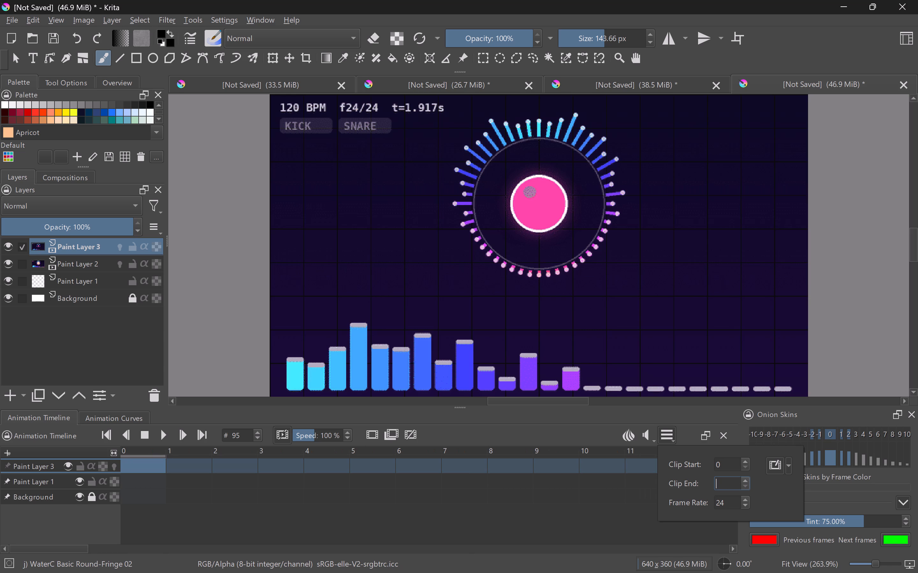
pyautogui.write('100')
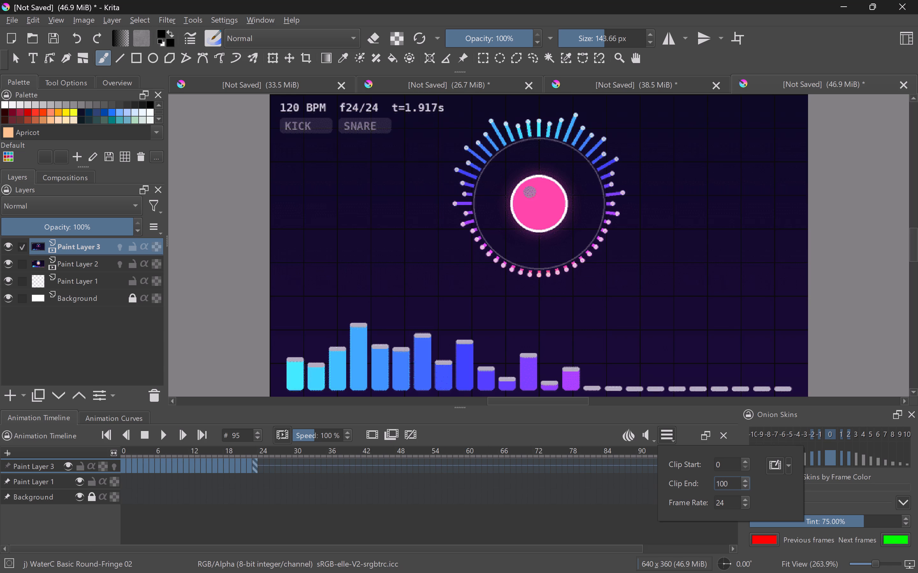
pyautogui.press('BackSpace')
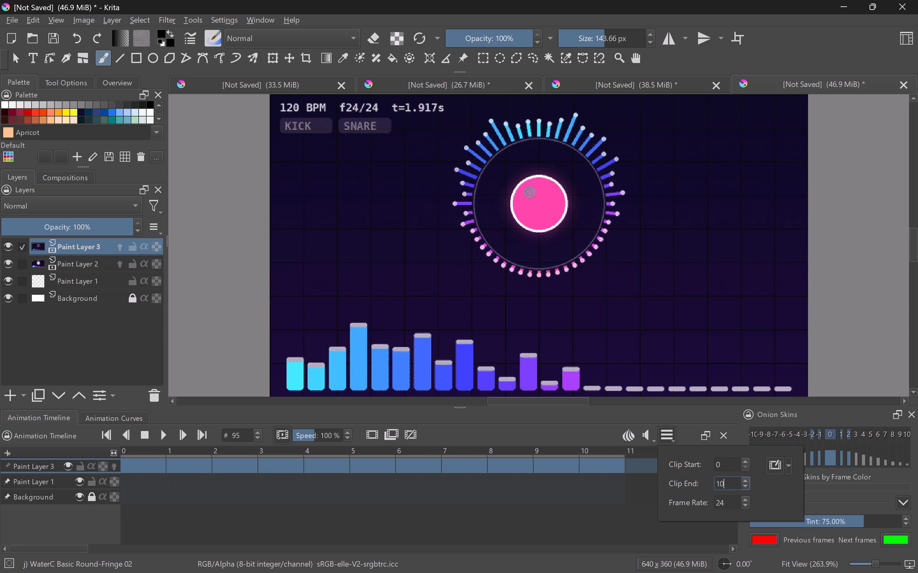
pyautogui.press('BackSpace')
pyautogui.press('BackSpace')
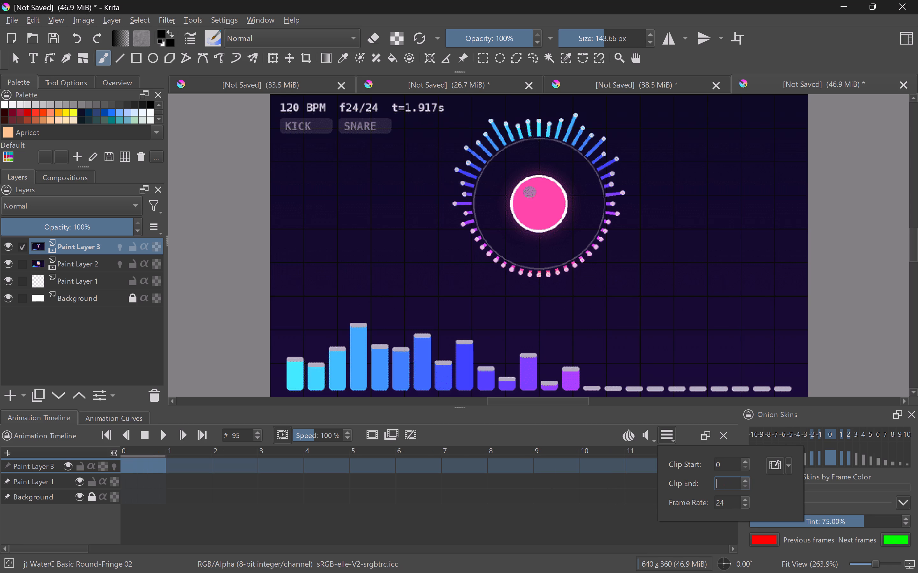
pyautogui.write('23')
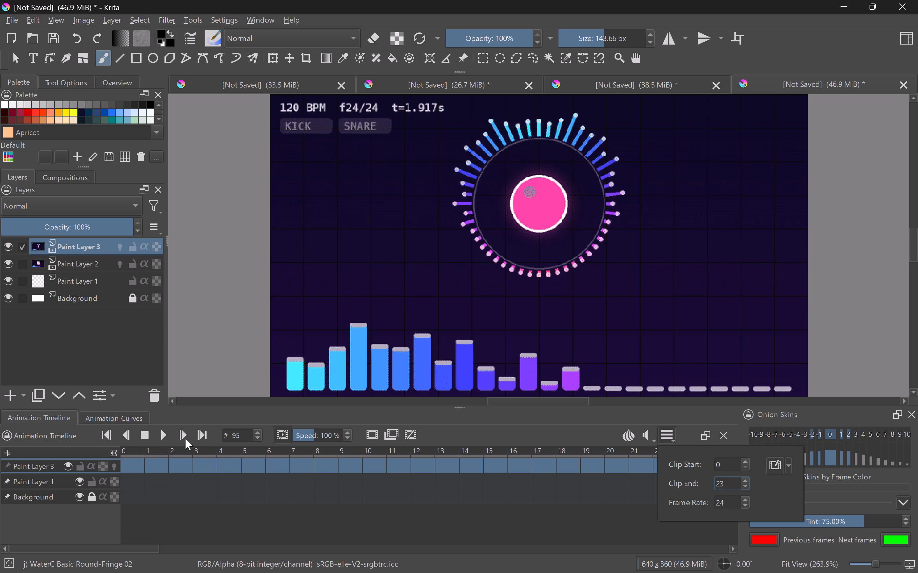
# Play back the animation with the shortened clip range, then pause it.
pyautogui.click(164, 435)
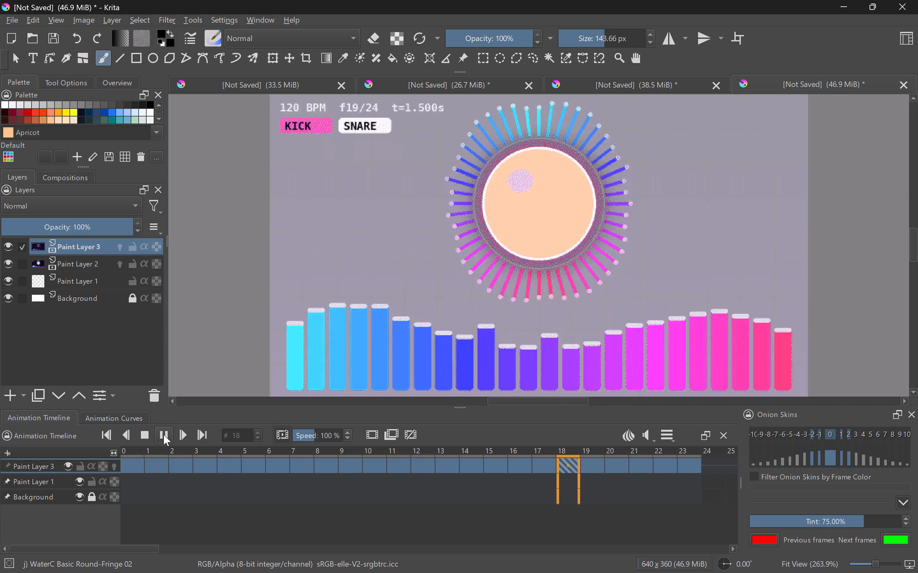
pyautogui.click(164, 435)
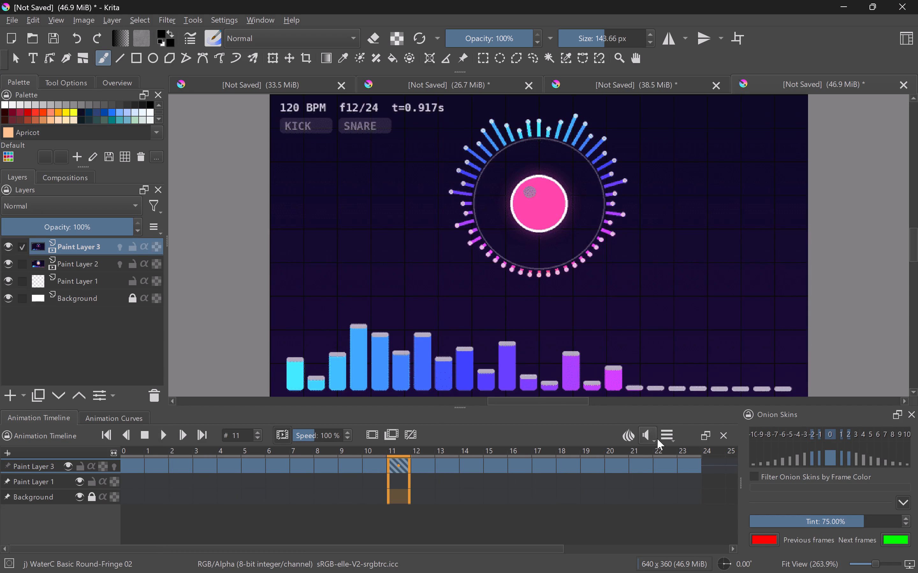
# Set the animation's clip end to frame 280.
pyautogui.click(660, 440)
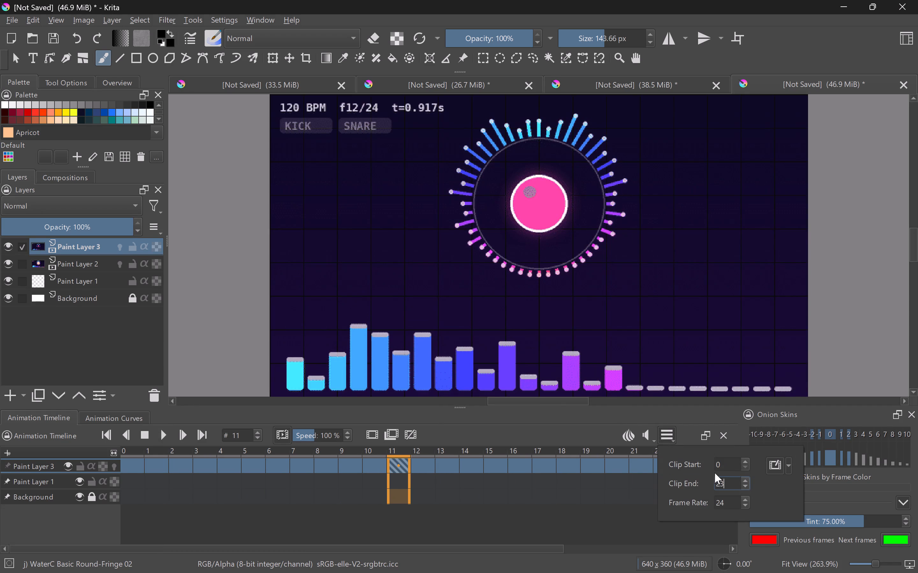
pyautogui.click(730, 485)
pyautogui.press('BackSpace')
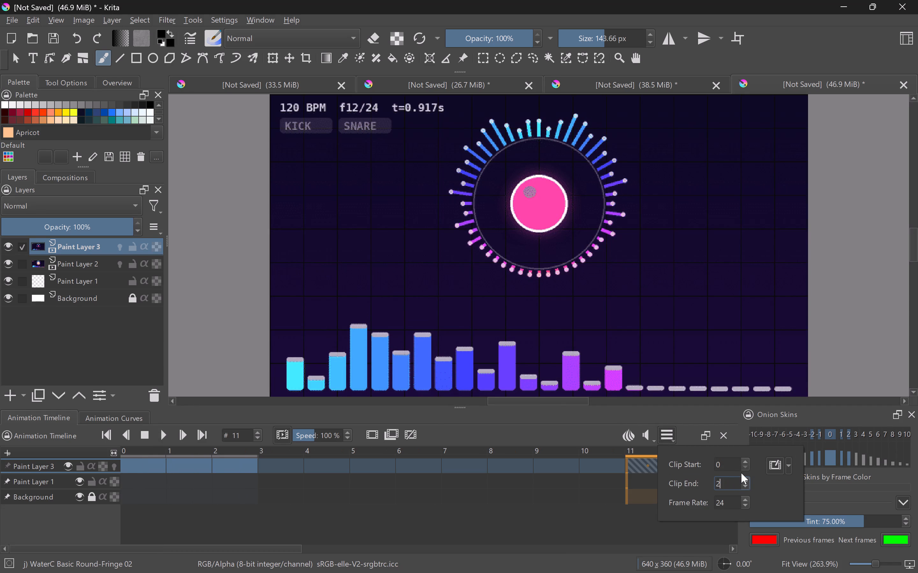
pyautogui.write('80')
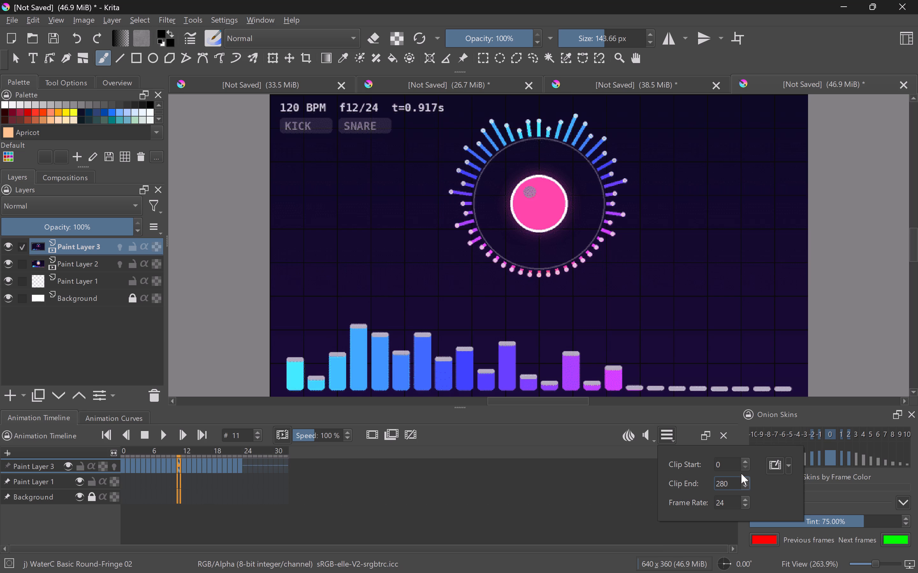
# Set the animation's frame rate to 23.
pyautogui.click(728, 501)
pyautogui.press('BackSpace')
pyautogui.press('3')
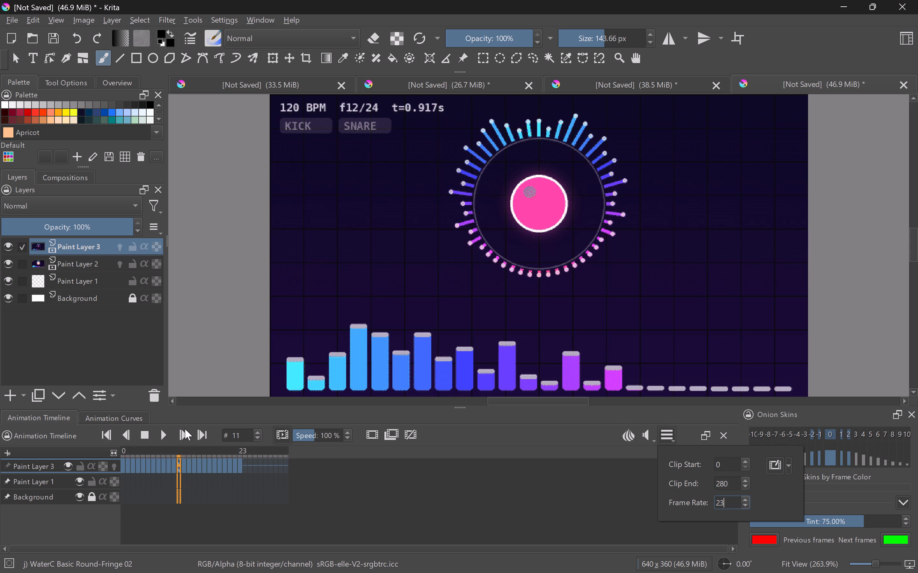
# Play back the animation with the new clip end and frame rate, then pause it.
pyautogui.click(161, 434)
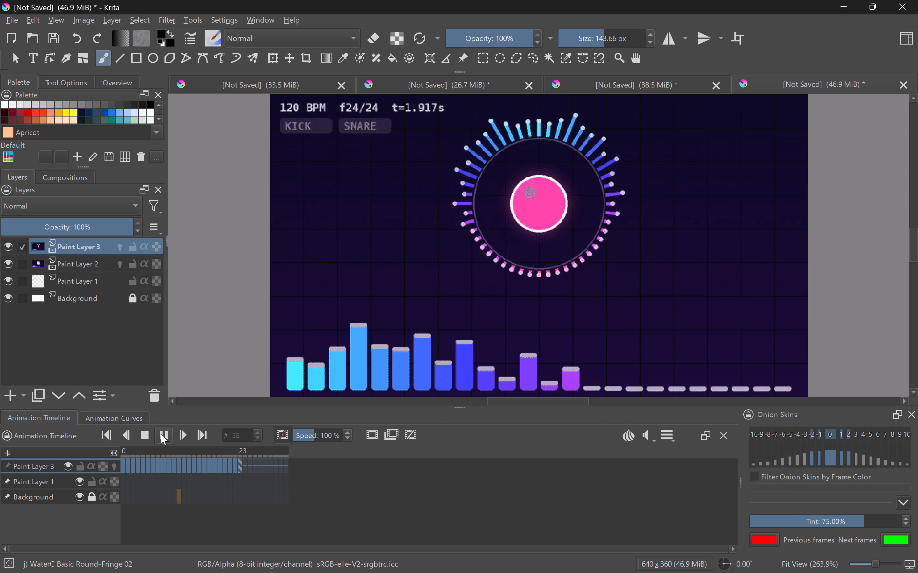
pyautogui.click(161, 434)
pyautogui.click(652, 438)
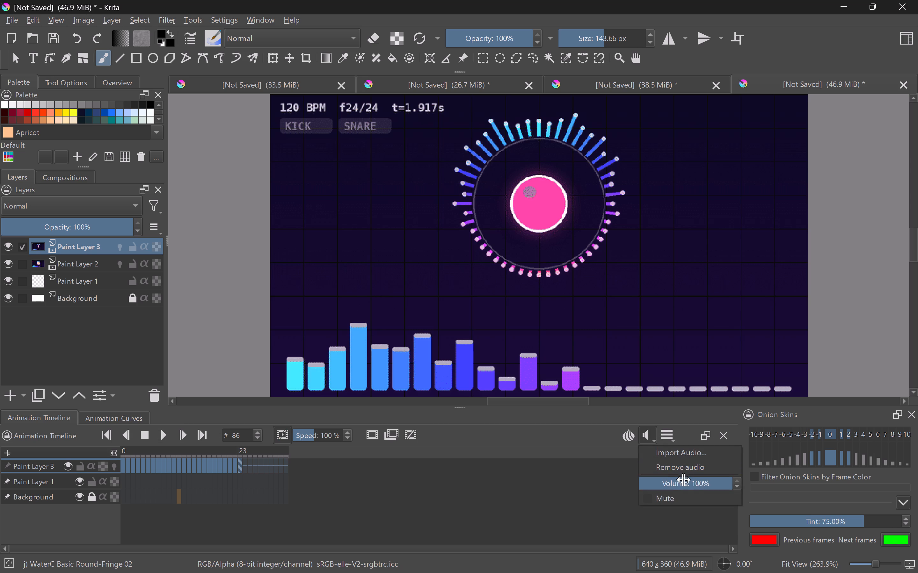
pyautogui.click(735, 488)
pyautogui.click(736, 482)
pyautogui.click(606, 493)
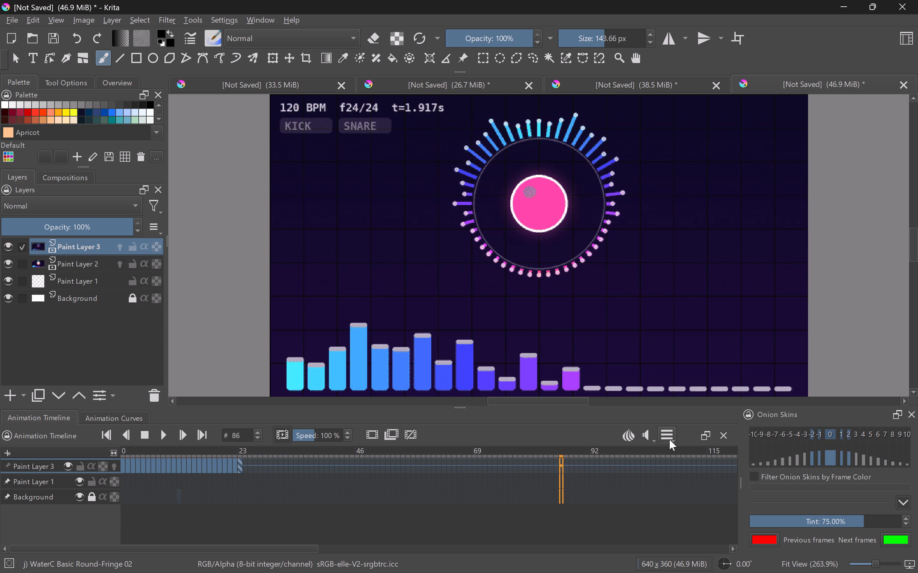
# Set the animation's clip end to frame 100.
pyautogui.click(669, 439)
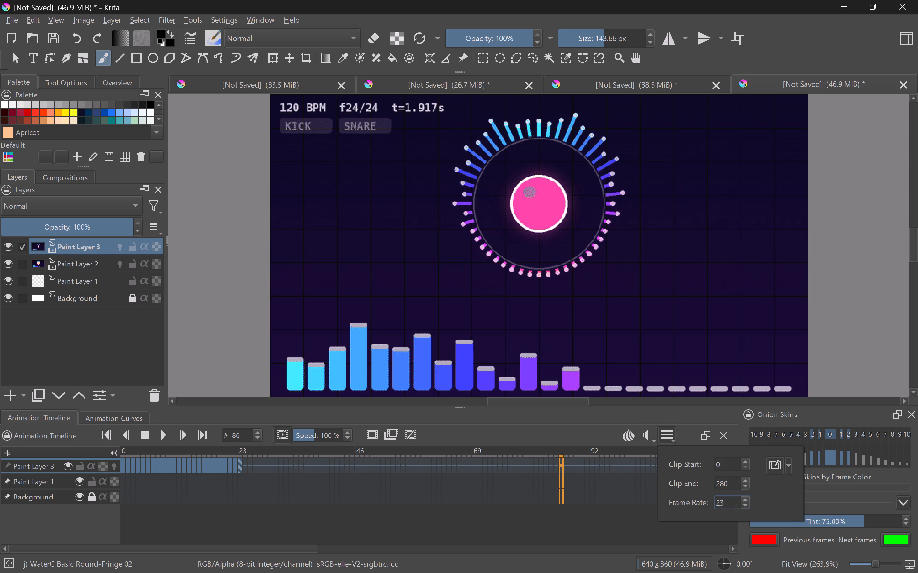
pyautogui.click(729, 488)
pyautogui.press('BackSpace')
pyautogui.press('BackSpace')
pyautogui.press('BackSpace')
pyautogui.press('BackSpace')
pyautogui.press('BackSpace')
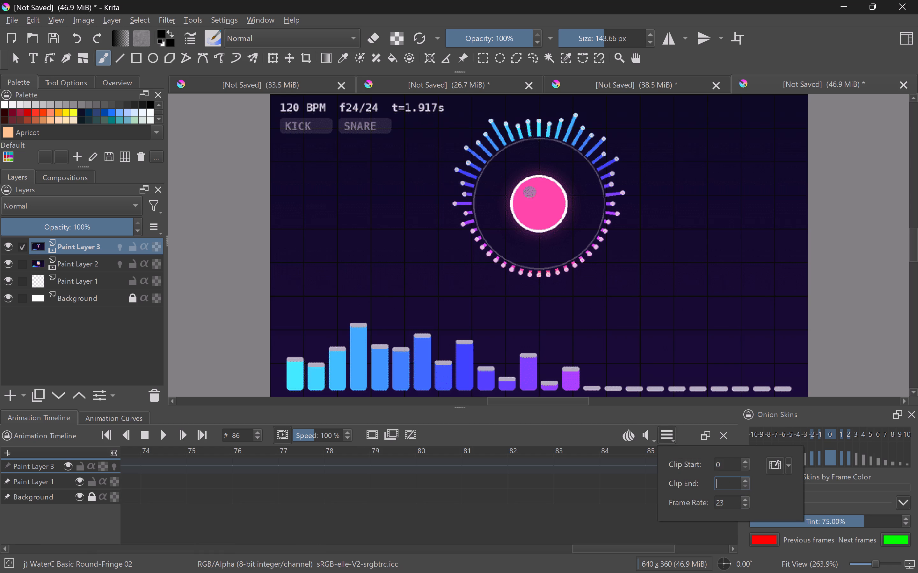
pyautogui.write('100')
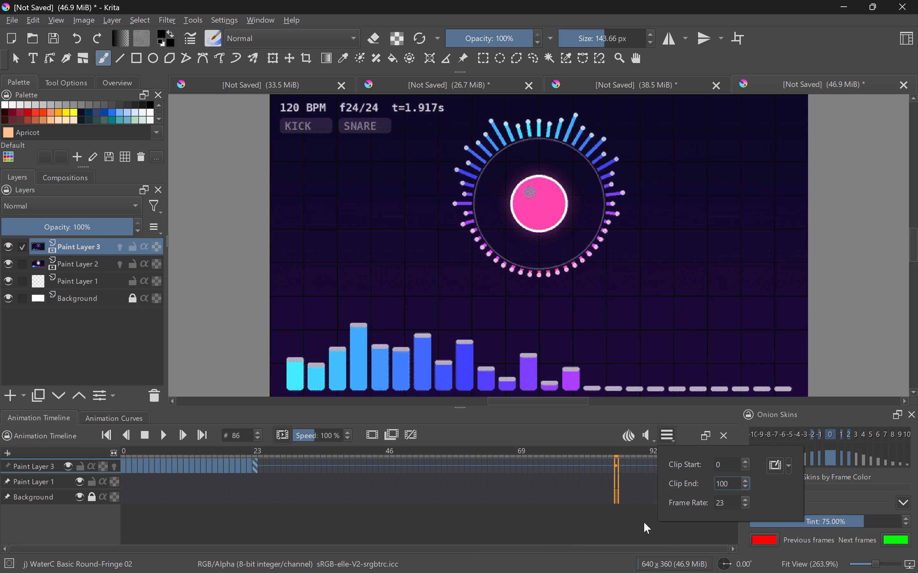
# Play back the animation with the revised clip end, then pause it.
pyautogui.click(161, 431)
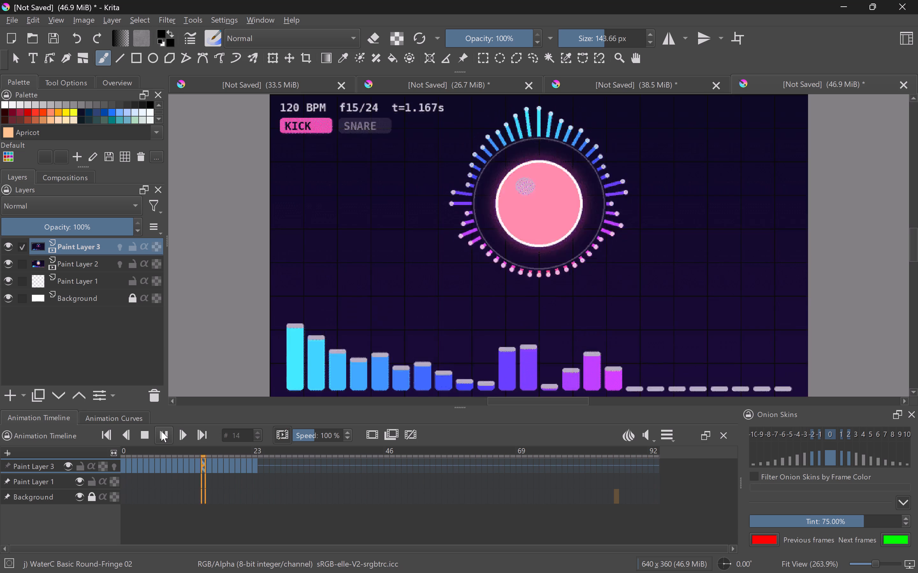
pyautogui.click(161, 431)
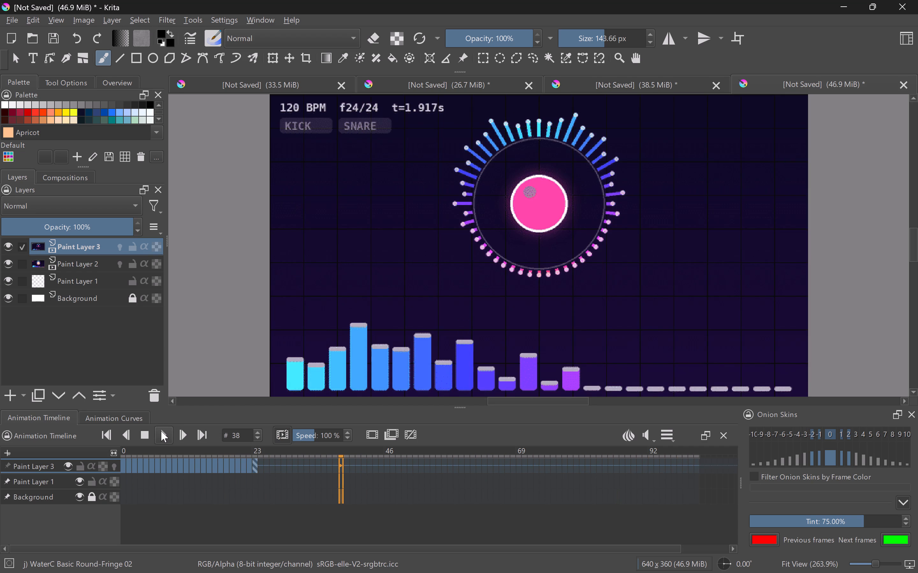
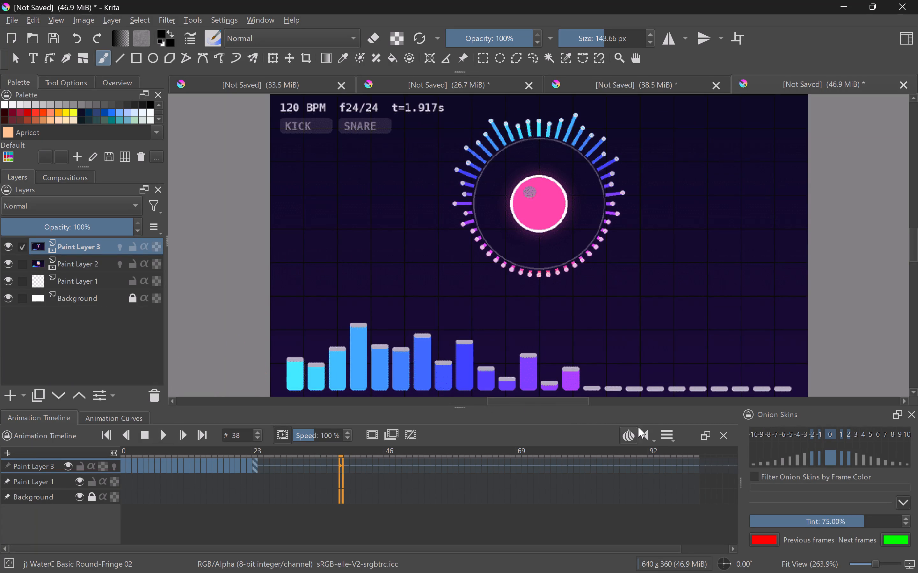
# Set the animation's clip end to frame 23.
pyautogui.click(660, 435)
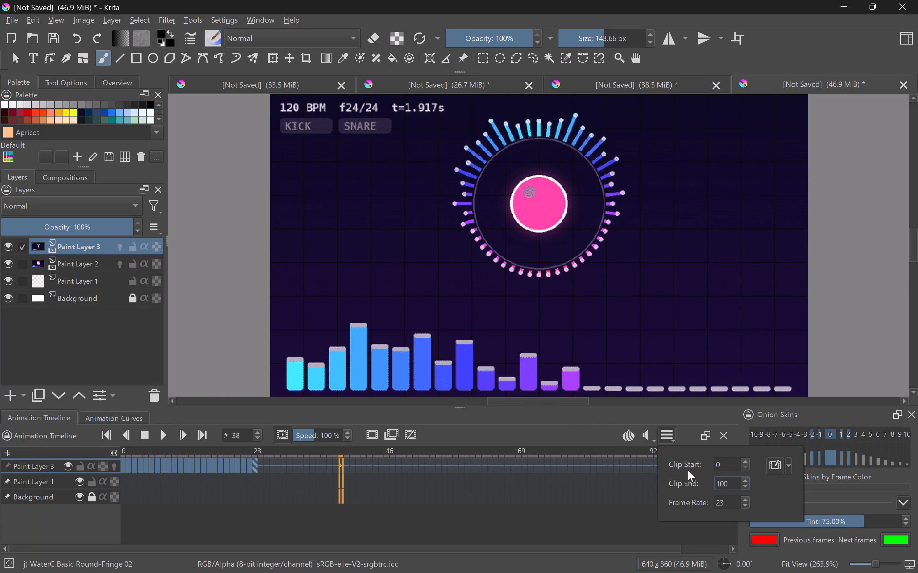
pyautogui.click(724, 484)
pyautogui.press('BackSpace')
pyautogui.press('BackSpace')
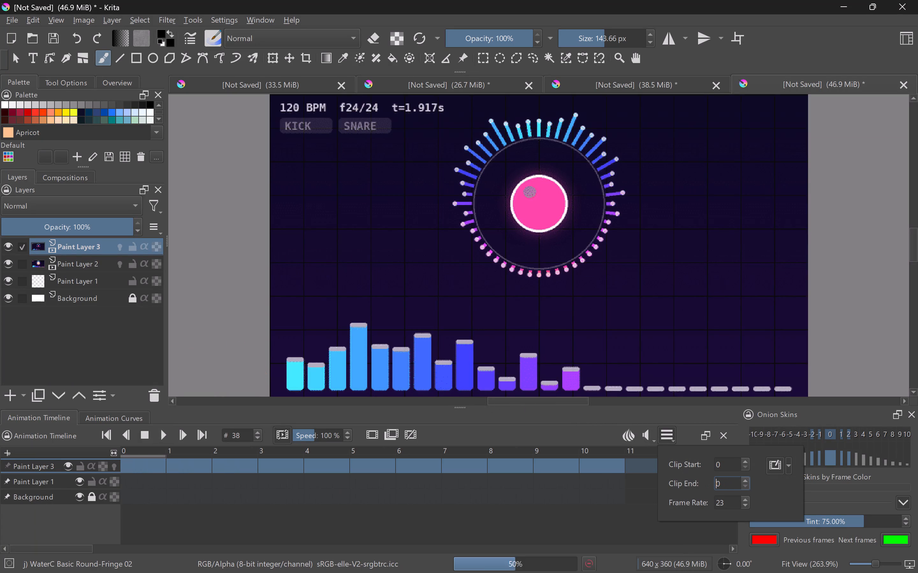
pyautogui.press('Right')
pyautogui.press('BackSpace')
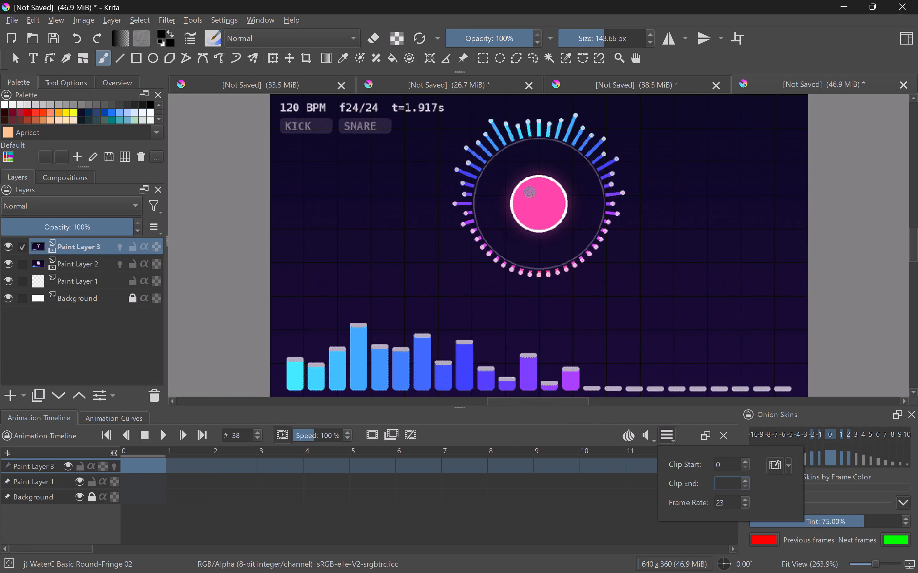
pyautogui.write('23')
pyautogui.press('Down')
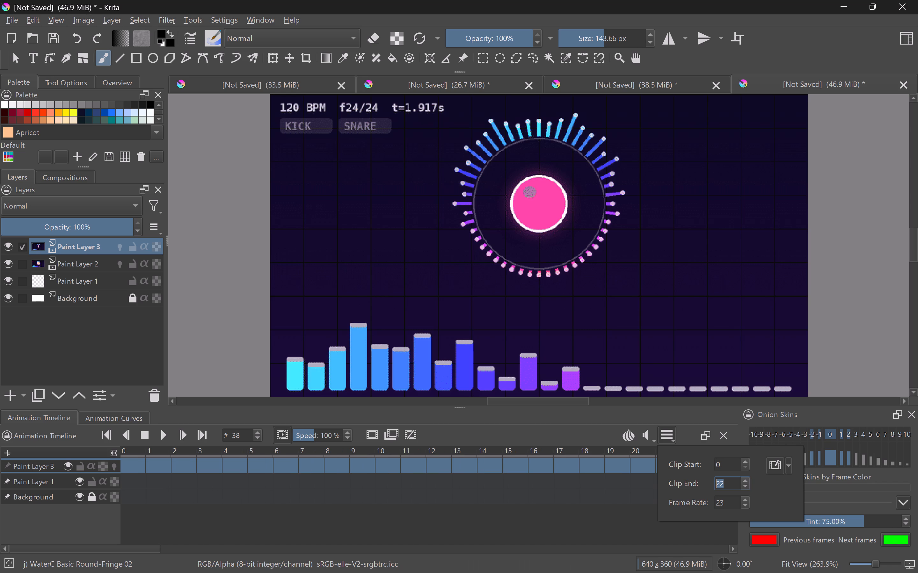
pyautogui.press('BackSpace')
pyautogui.write('23')
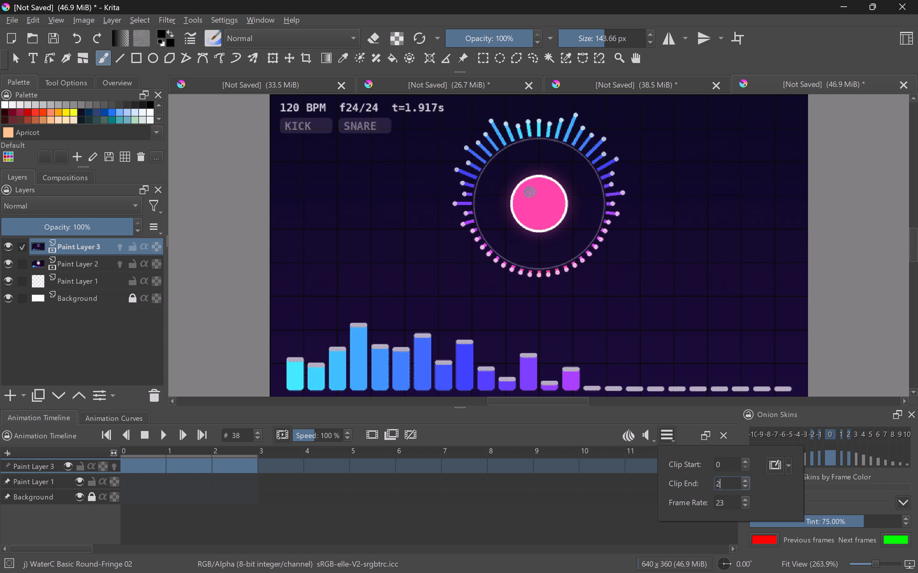
# Set the animation's frame rate to 24.
pyautogui.click(730, 499)
pyautogui.press('BackSpace')
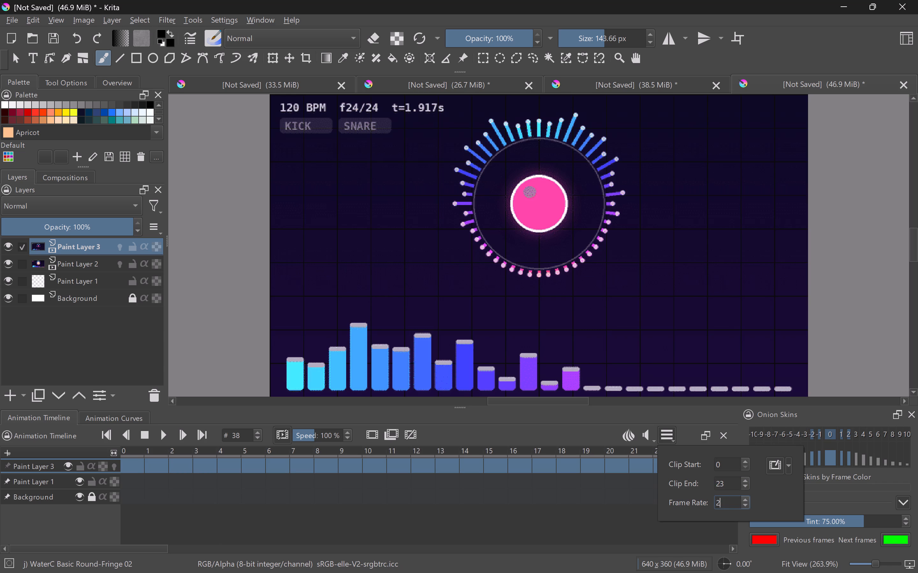
pyautogui.press('4')
pyautogui.press('Return')
# Play back the animation with the revised clip end and frame rate.
pyautogui.click(163, 435)
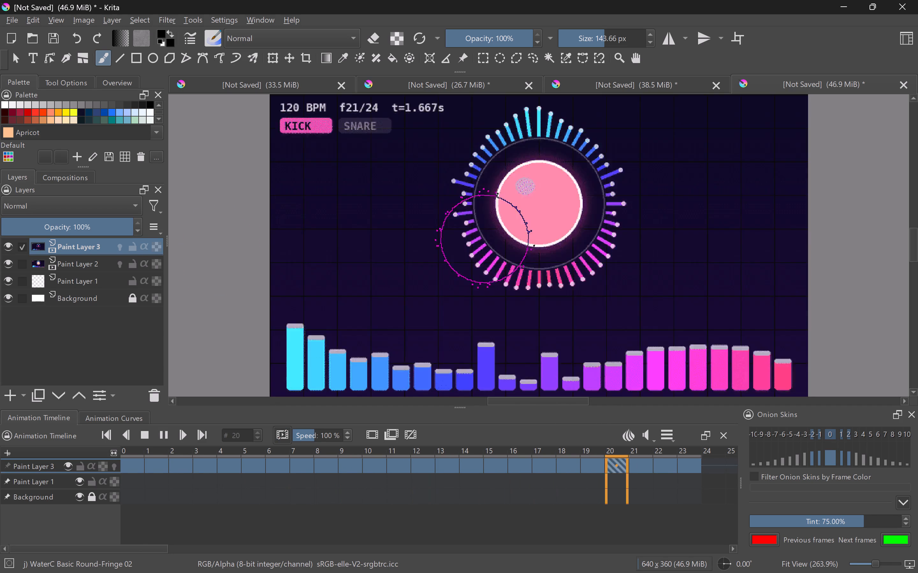
# Save the document to the Desktop as a Krita document named "week 8 animation".
pyautogui.click(10, 17)
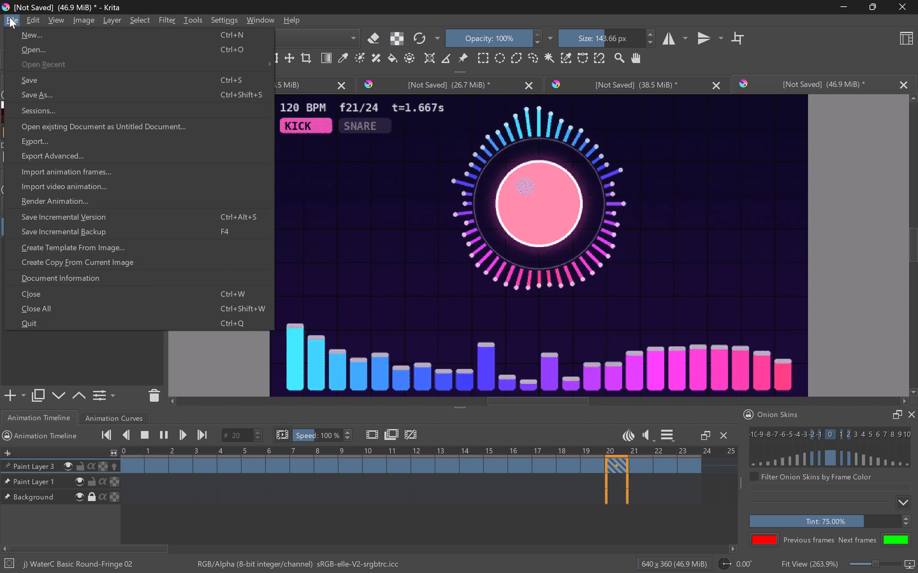
pyautogui.click(48, 94)
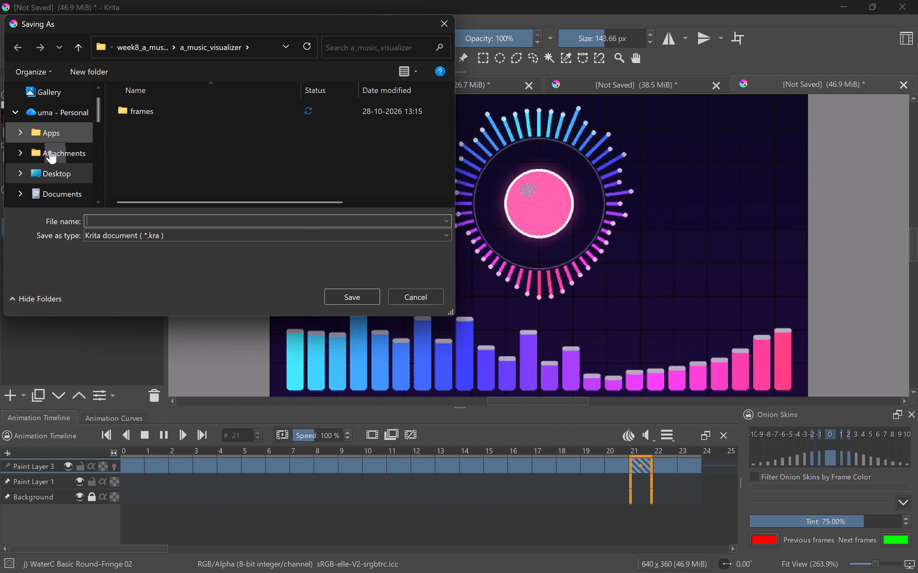
pyautogui.click(55, 170)
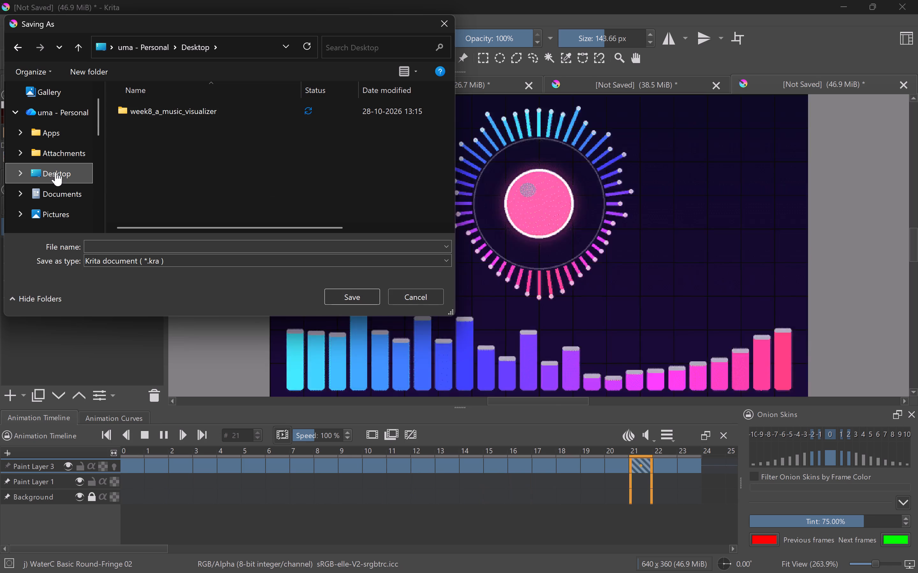
pyautogui.click(100, 243)
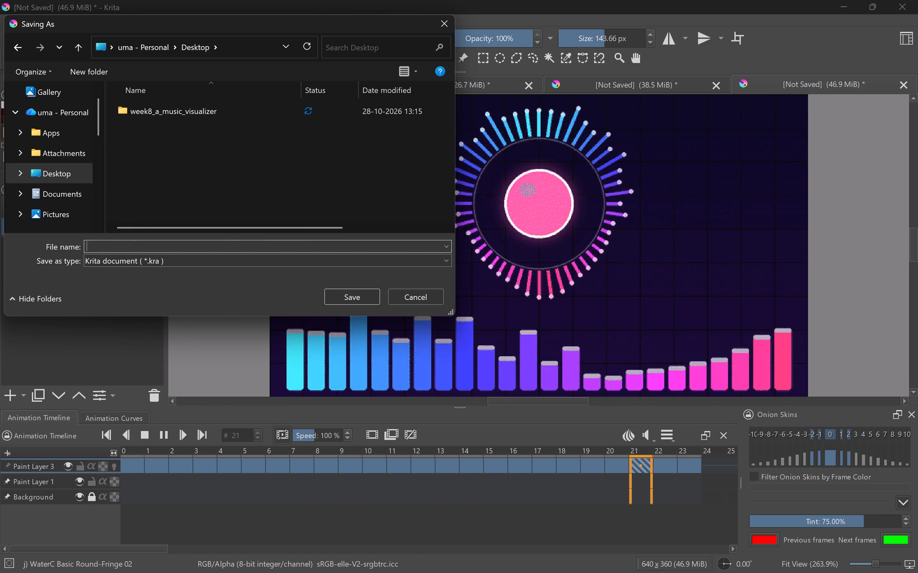
pyautogui.write('week 8')
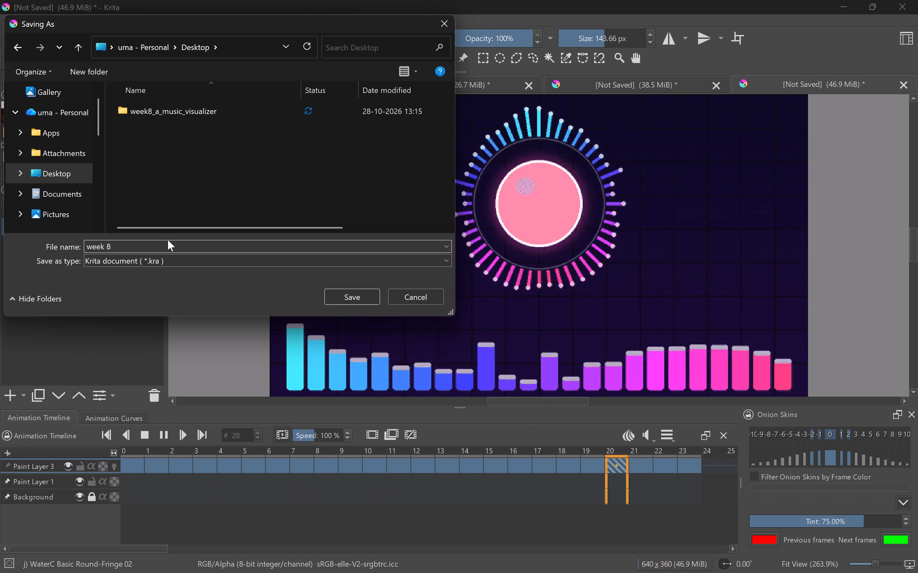
pyautogui.press('space')
pyautogui.write('animation')
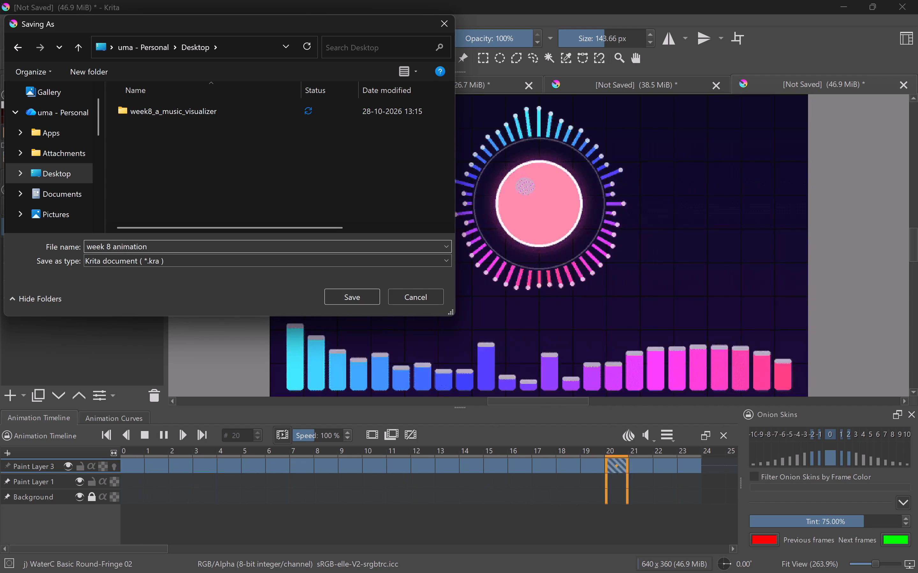
pyautogui.click(352, 296)
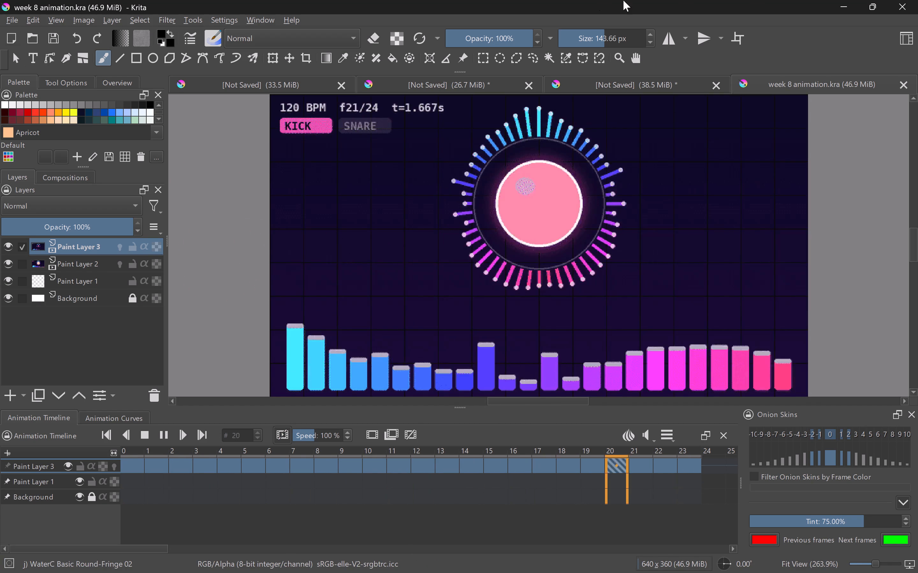
pyautogui.click(845, 0)
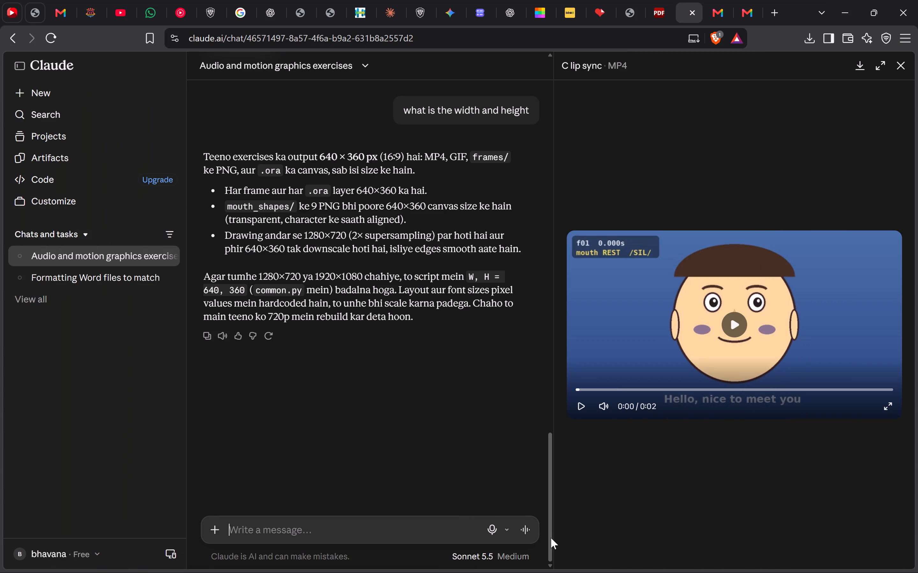
pyautogui.click(664, 556)
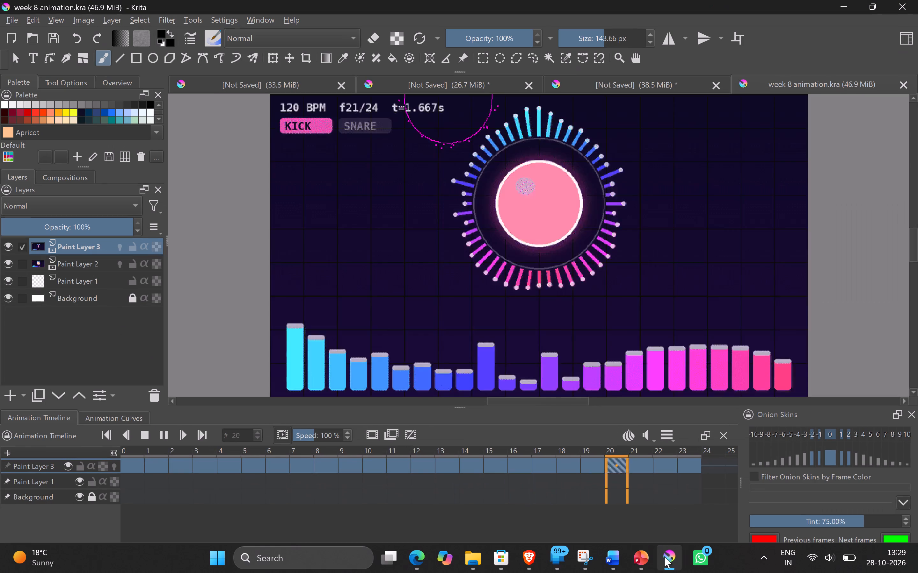
pyautogui.click(164, 432)
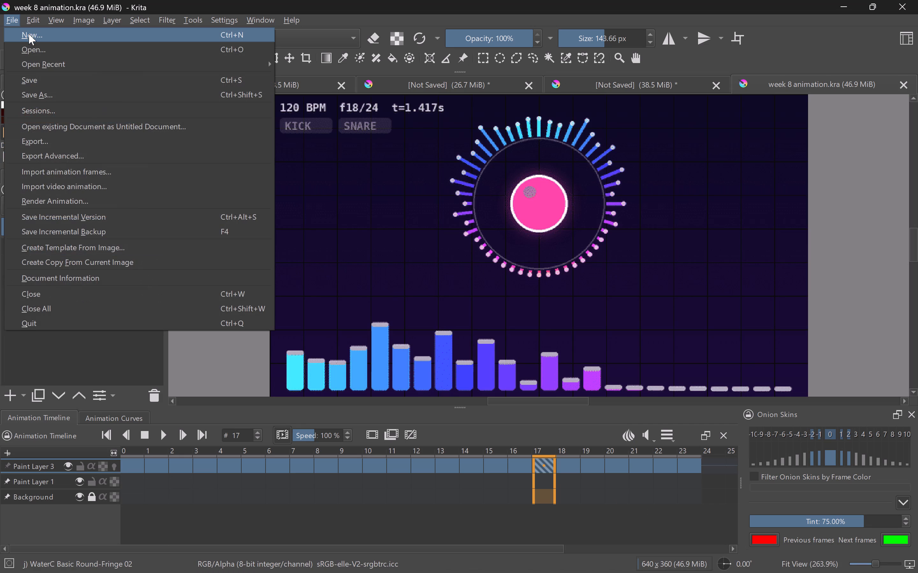
pyautogui.click(29, 34)
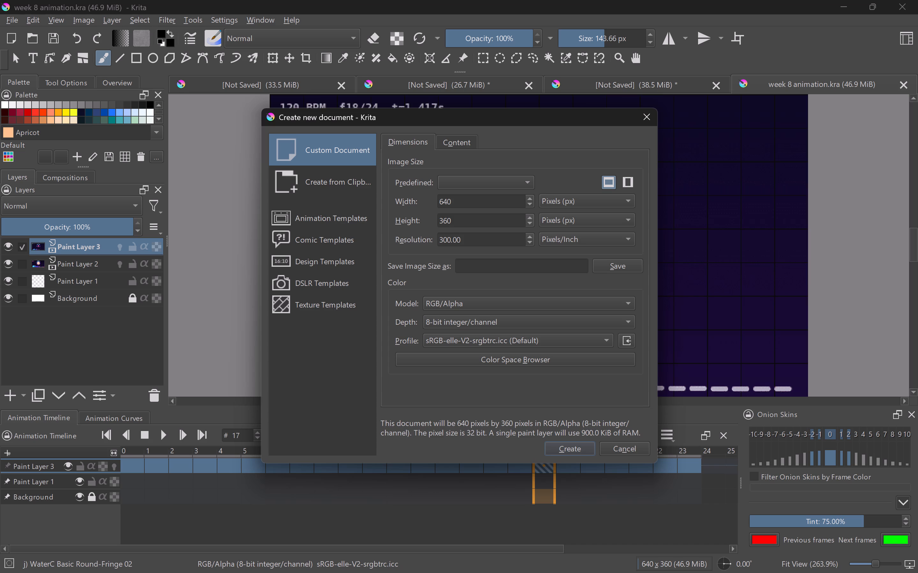
pyautogui.click(570, 447)
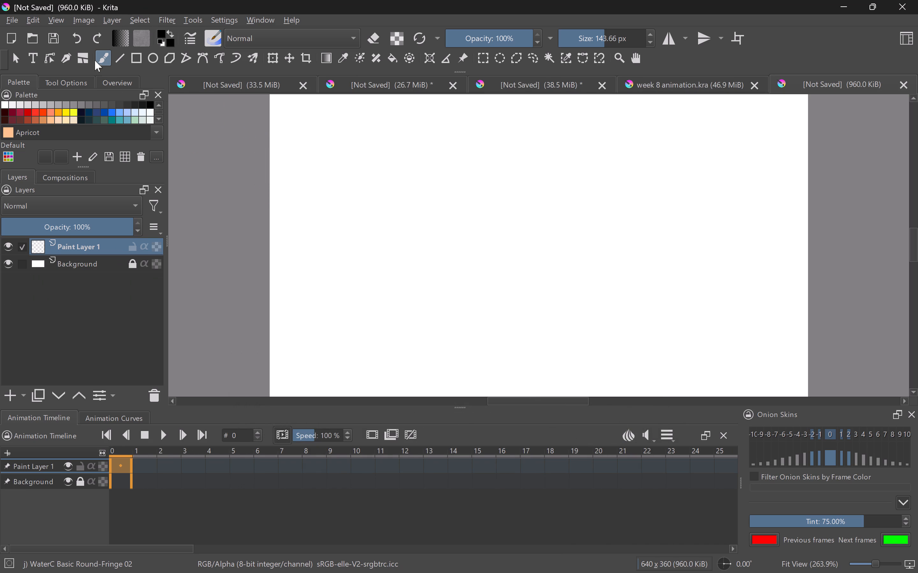
# Start importing animation frames into the new document and browse the Desktop for the images to add.
pyautogui.click(15, 21)
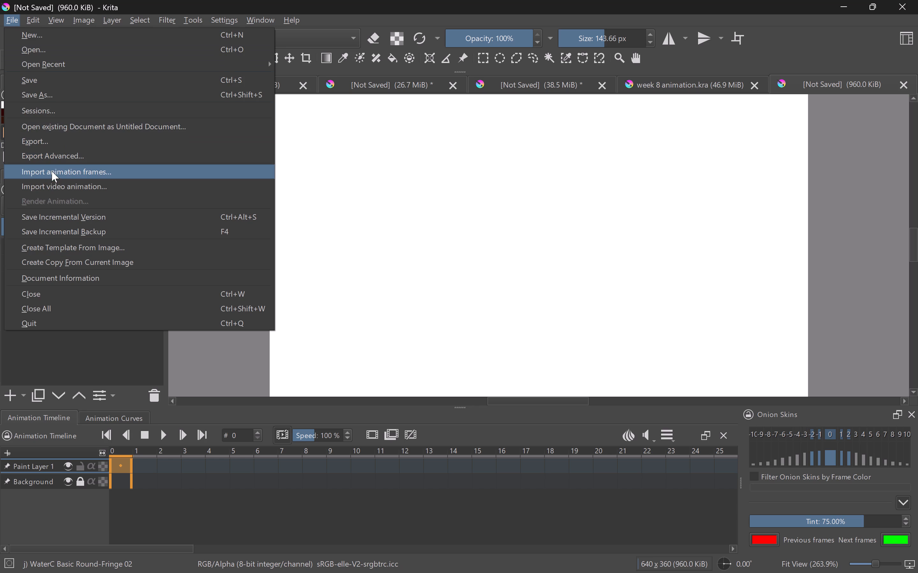
pyautogui.click(75, 173)
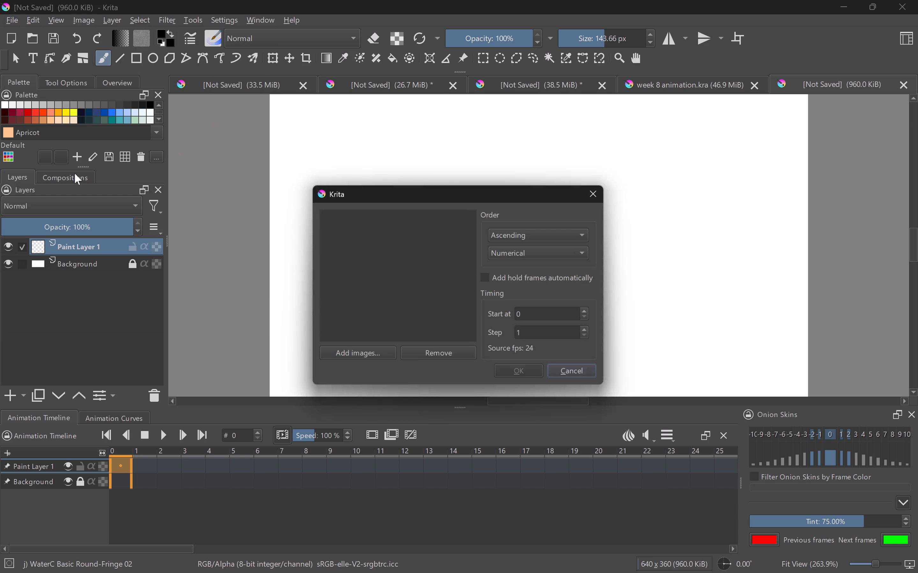
pyautogui.click(361, 356)
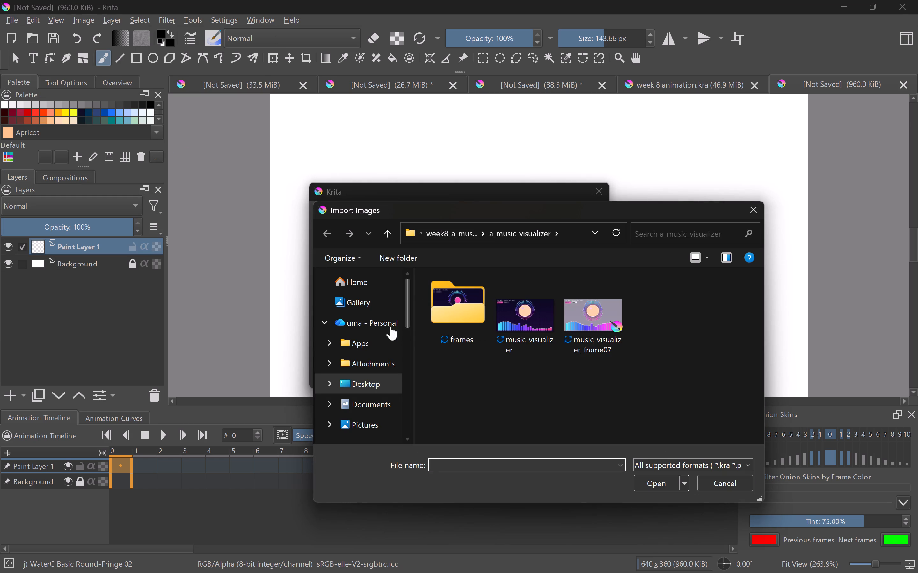
pyautogui.click(364, 381)
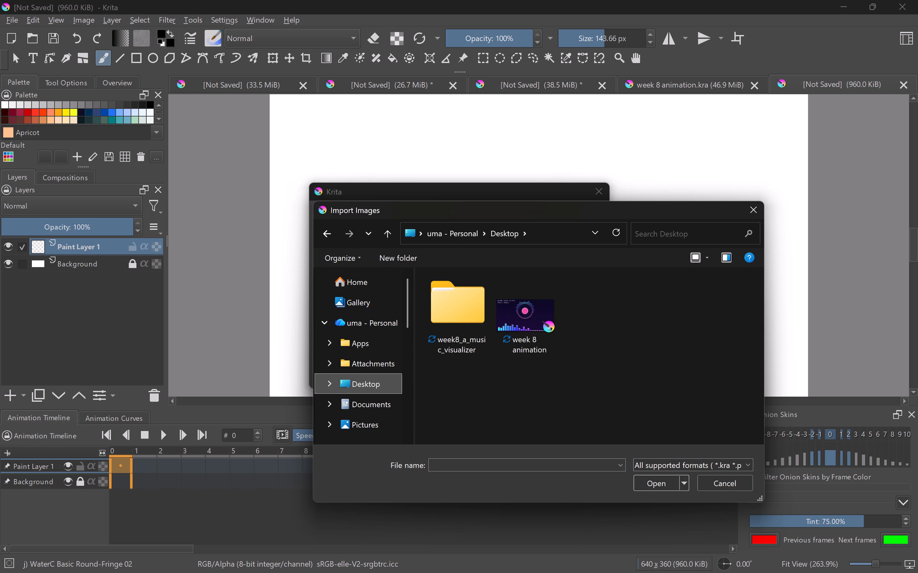
# Switch to File Explorer and extract all contents of the week8_b_title_sequence archive located on the Desktop.
pyautogui.click(491, 553)
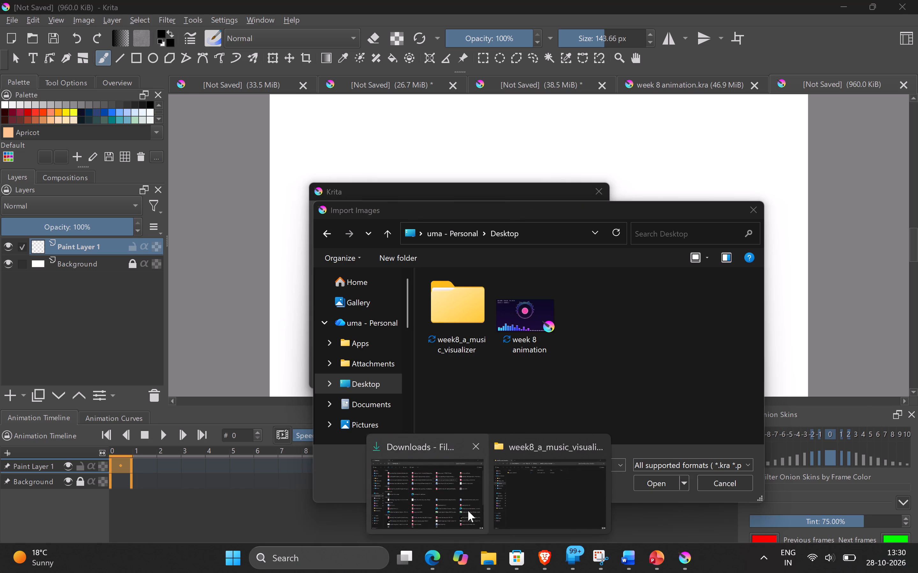
pyautogui.click(514, 498)
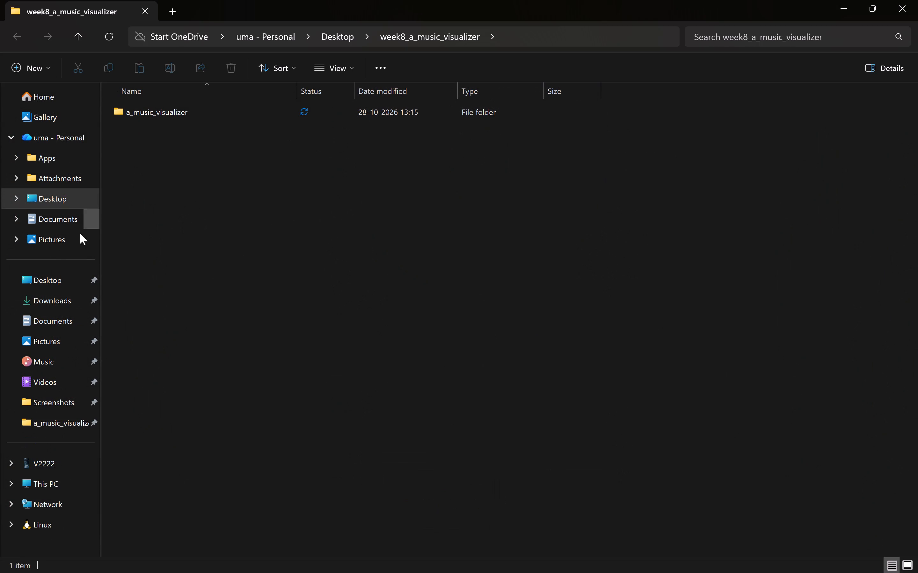
pyautogui.click(52, 194)
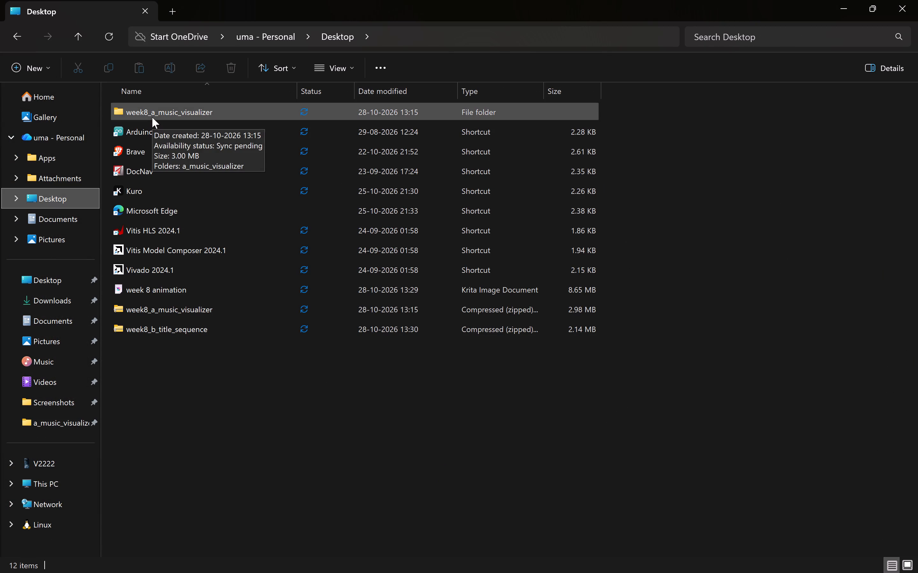
pyautogui.doubleClick(155, 322)
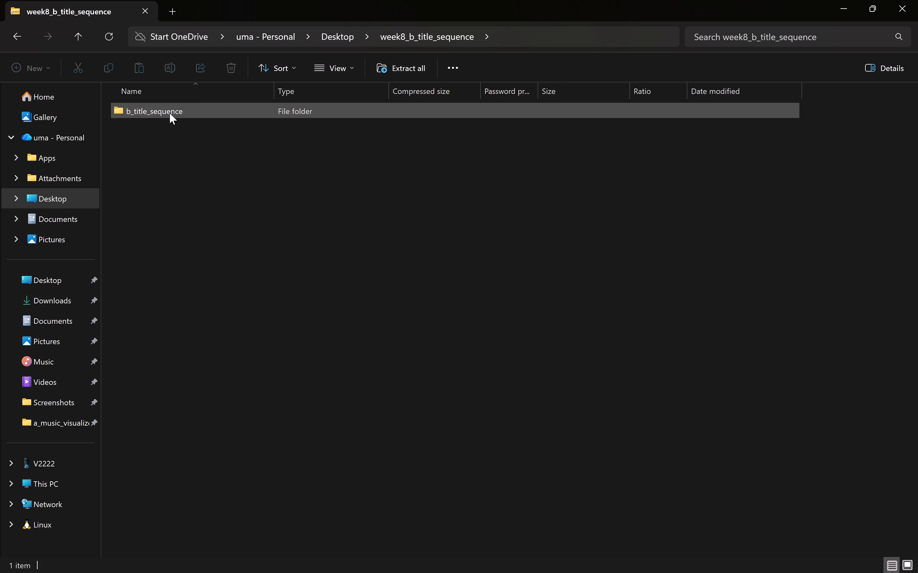
pyautogui.doubleClick(170, 113)
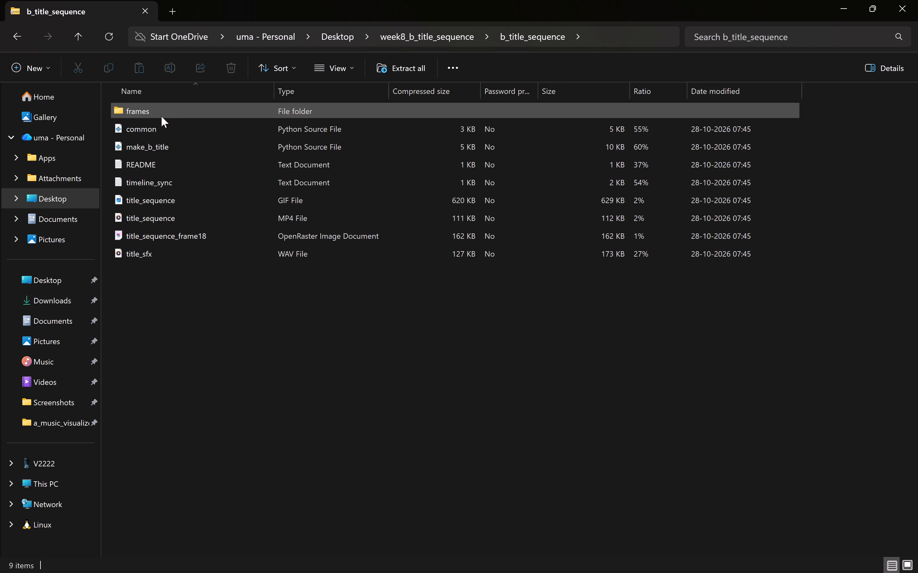
pyautogui.click(18, 28)
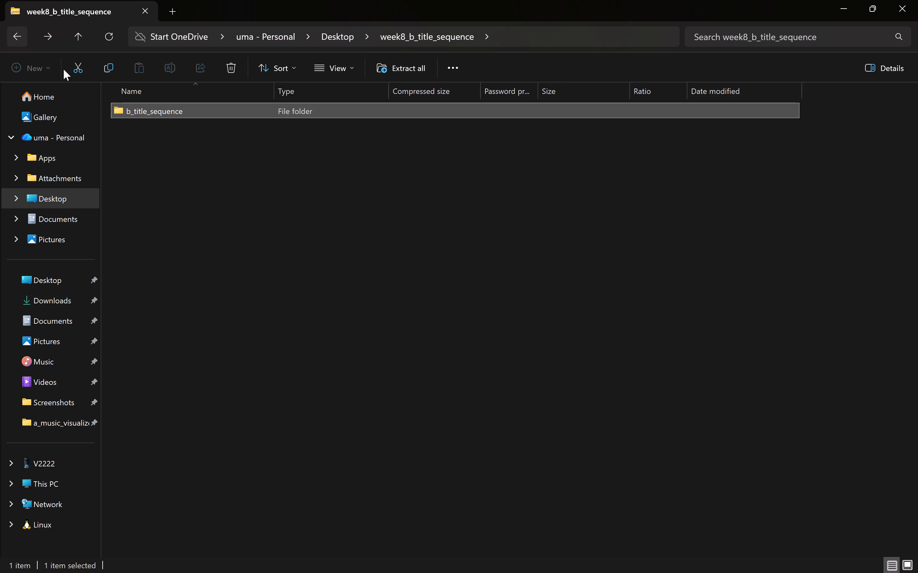
pyautogui.click(11, 31)
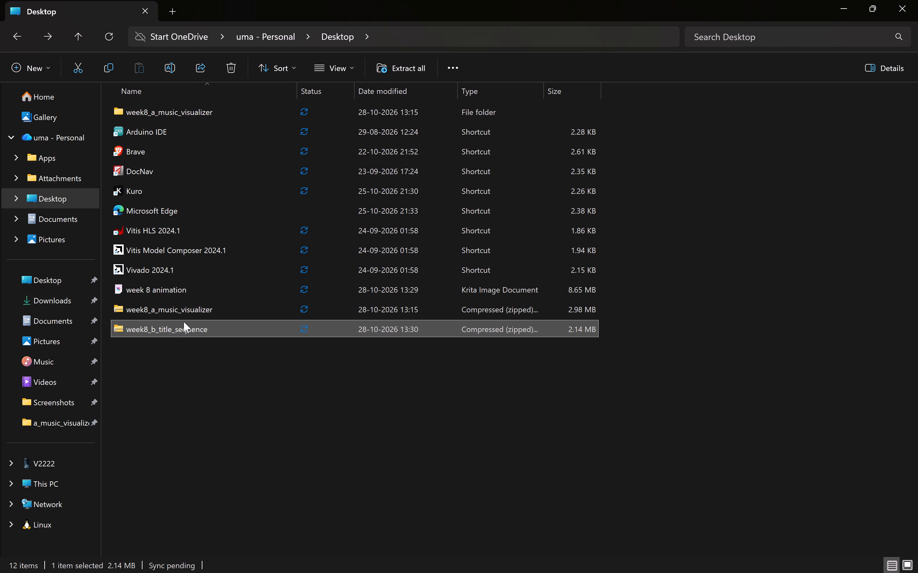
pyautogui.doubleClick(170, 328)
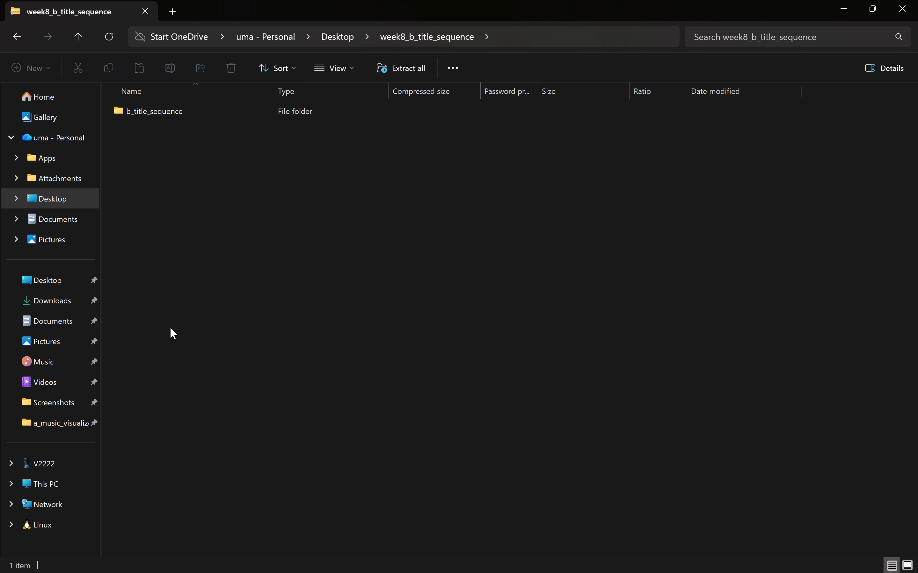
pyautogui.rightClick(260, 107)
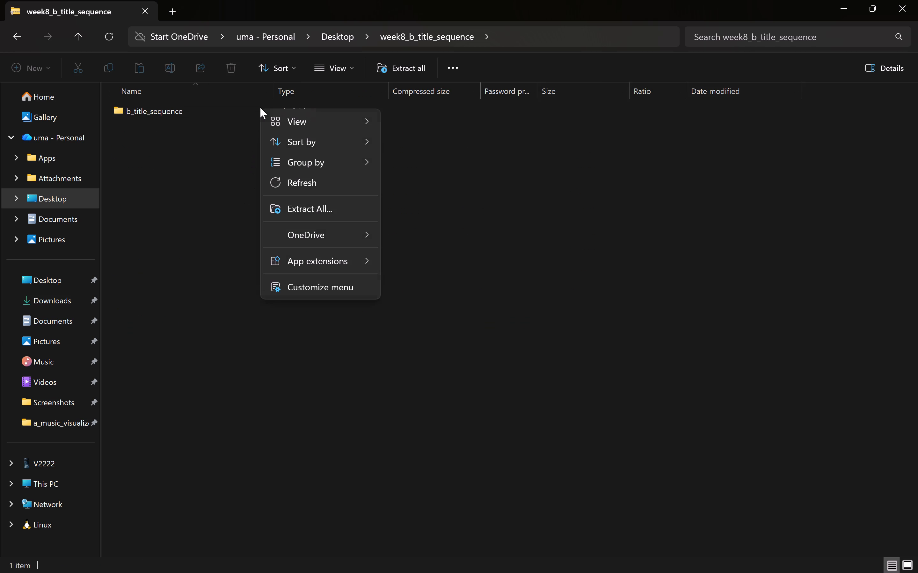
pyautogui.click(311, 207)
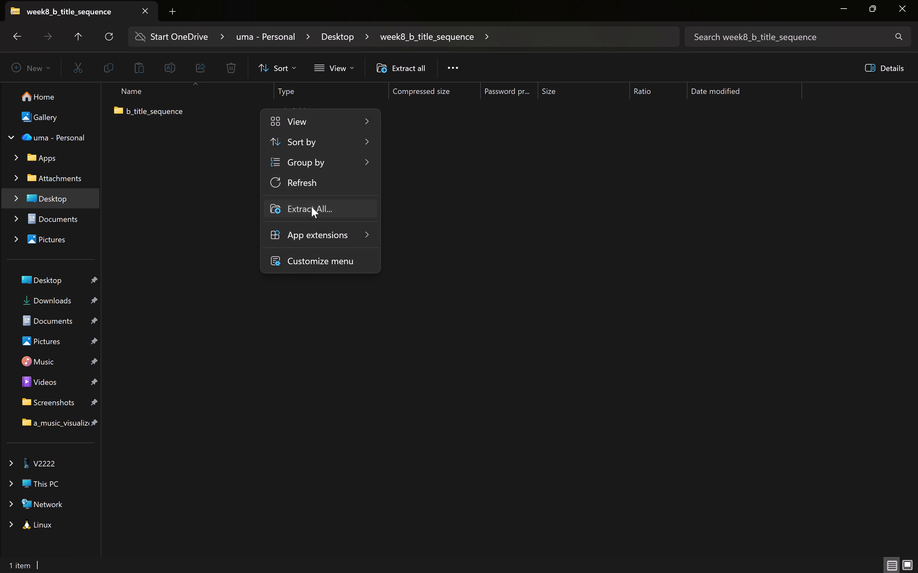
pyautogui.click(557, 417)
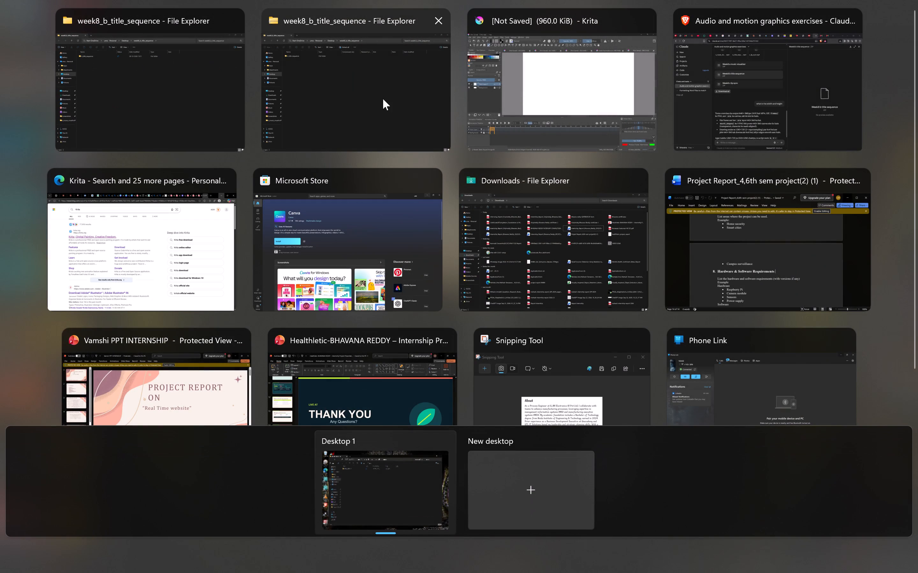
# Back in Krita, import every image from the extracted b_title_sequence frames folder as animation frames, starting at 0 with step 1.
pyautogui.click(509, 87)
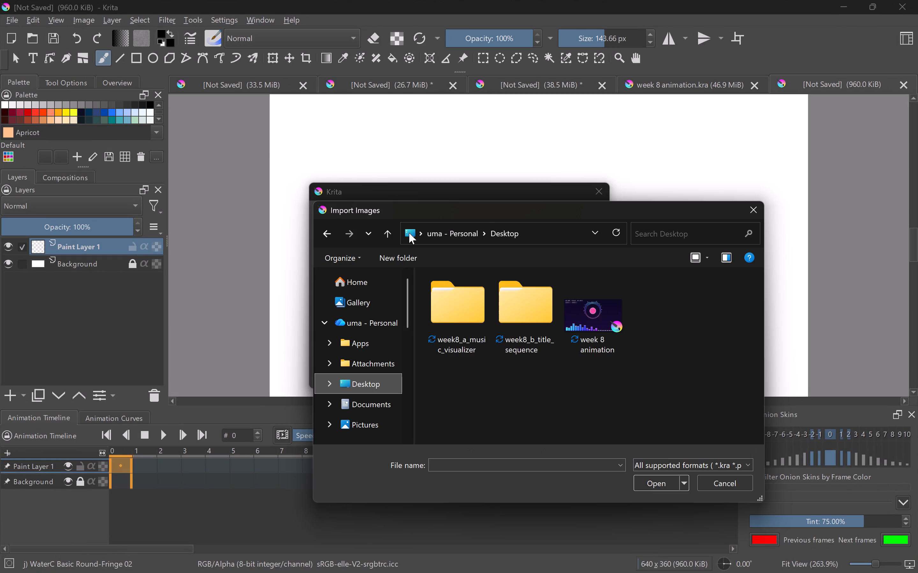
pyautogui.click(754, 207)
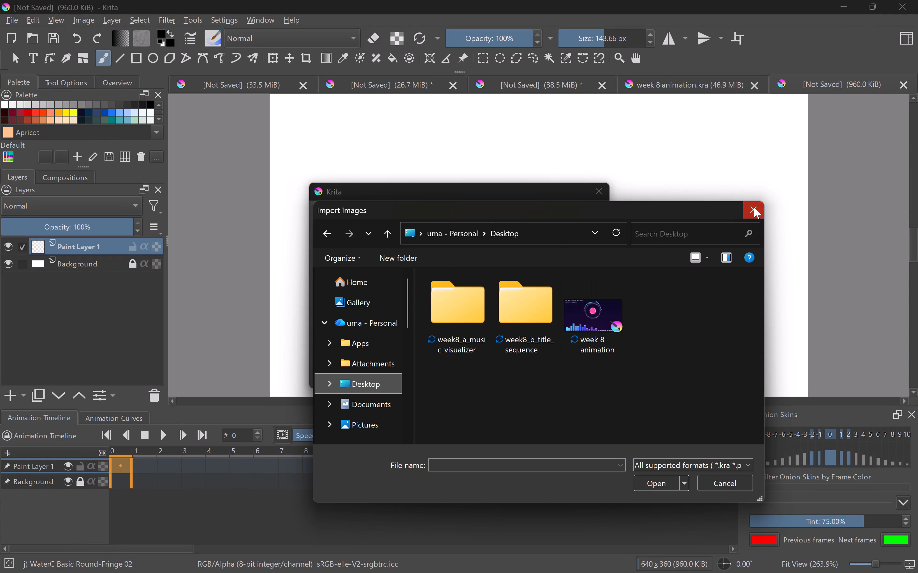
pyautogui.click(360, 356)
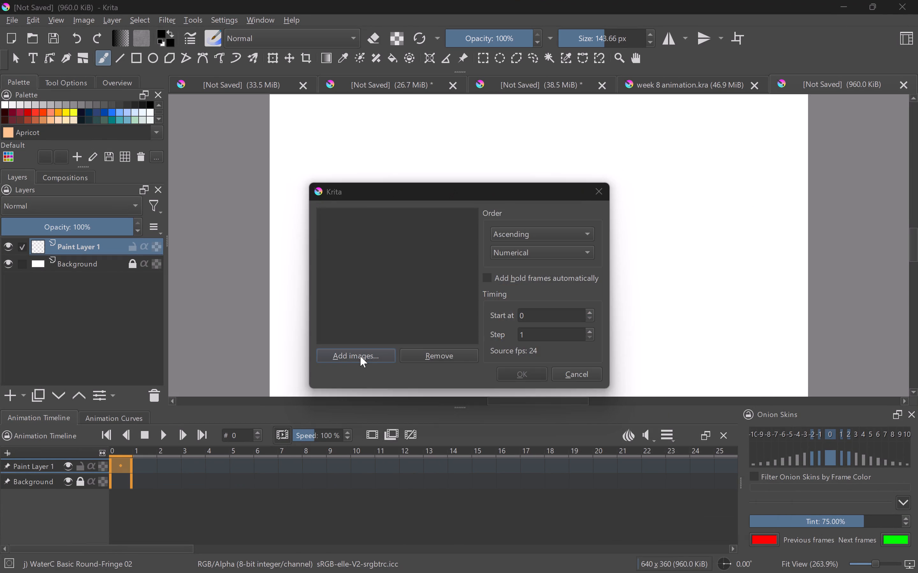
pyautogui.click(361, 382)
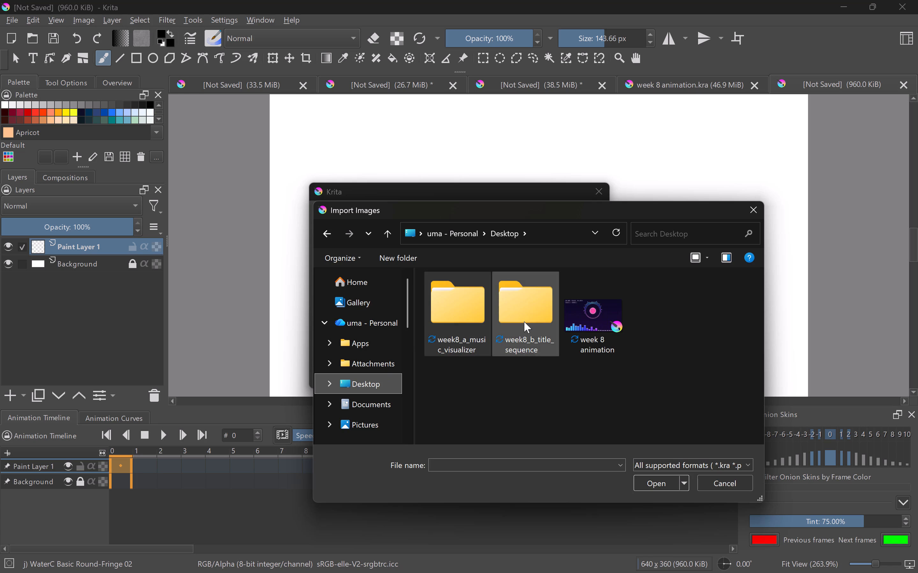
pyautogui.doubleClick(524, 322)
pyautogui.doubleClick(480, 301)
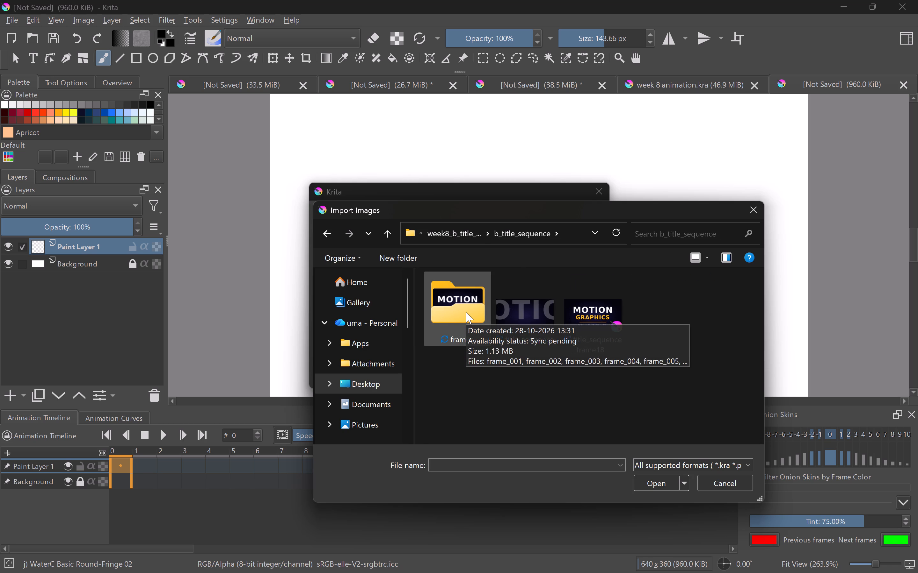
pyautogui.click(466, 312)
pyautogui.doubleClick(466, 312)
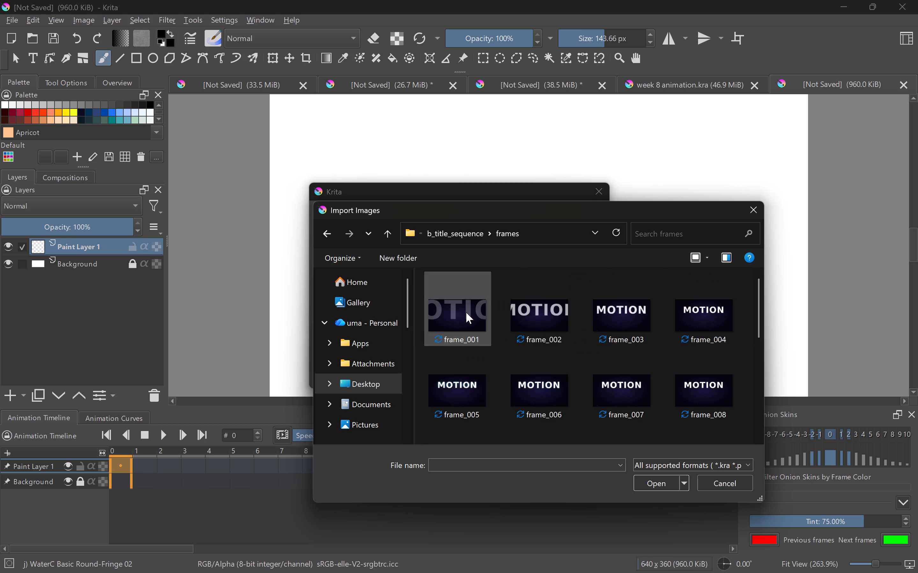
pyautogui.hotkey('ctrl', 'a')
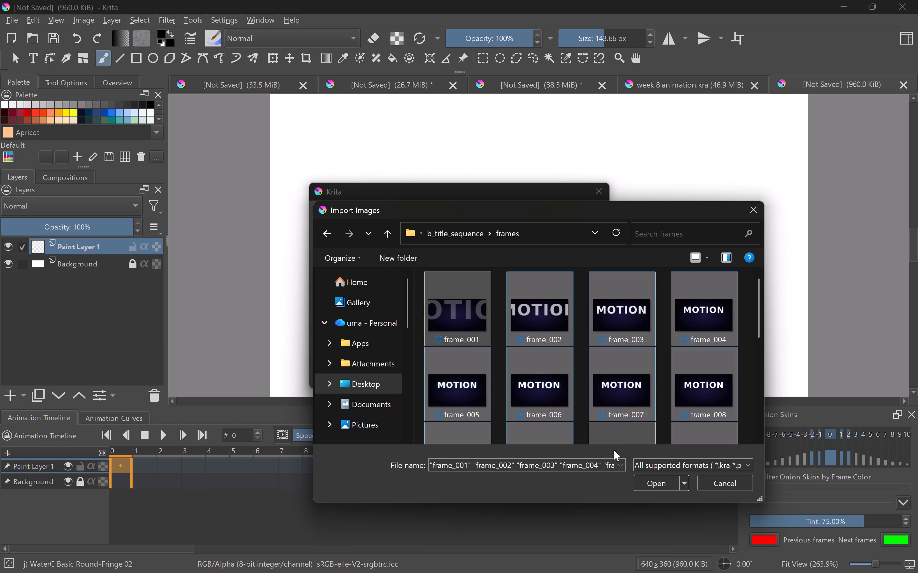
pyautogui.click(647, 483)
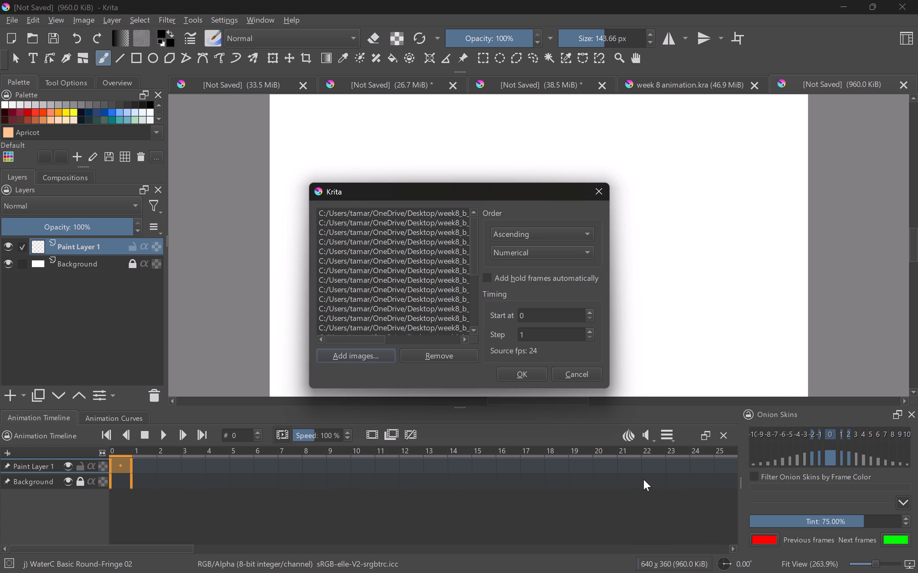
pyautogui.click(523, 373)
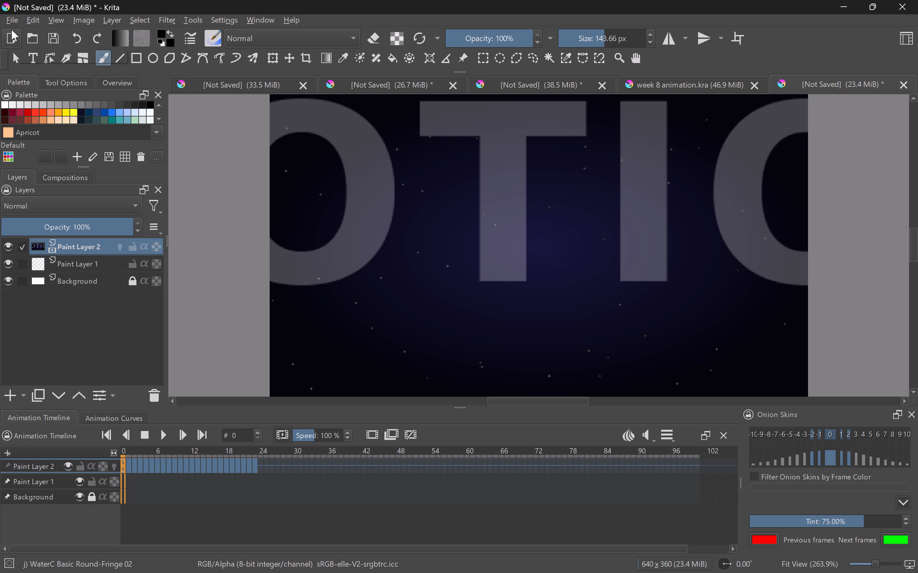
# Import the title_sequence GIF from the extracted b_title_sequence folder as a video animation into the current document.
pyautogui.click(15, 20)
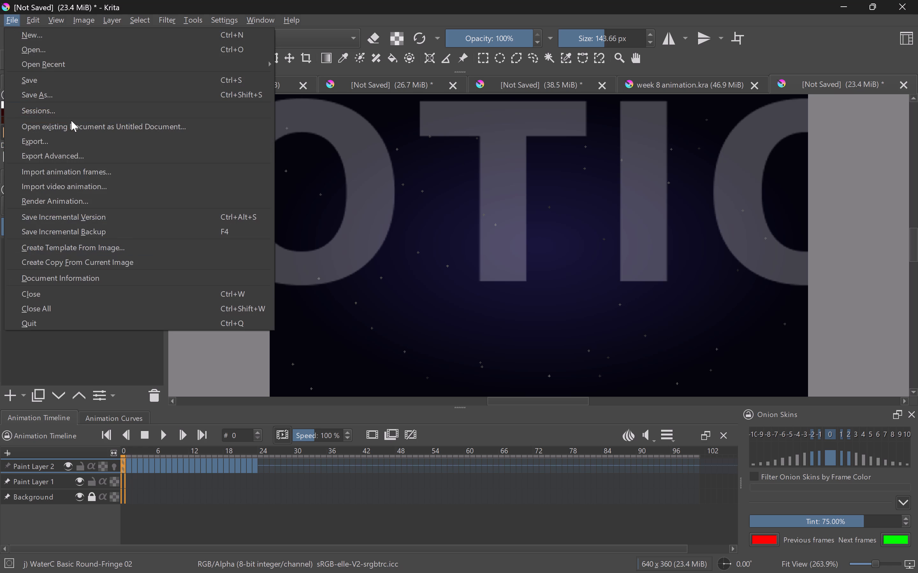
pyautogui.click(56, 184)
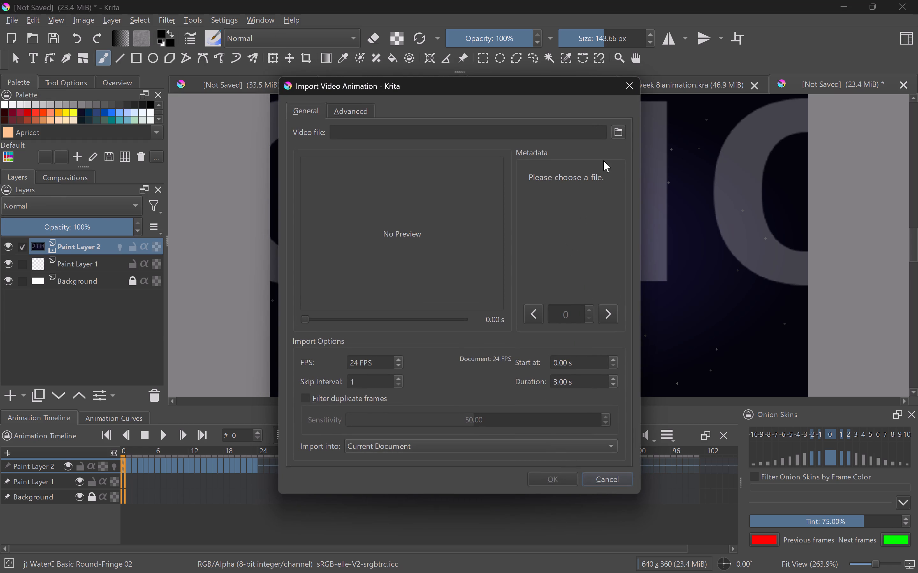
pyautogui.click(624, 129)
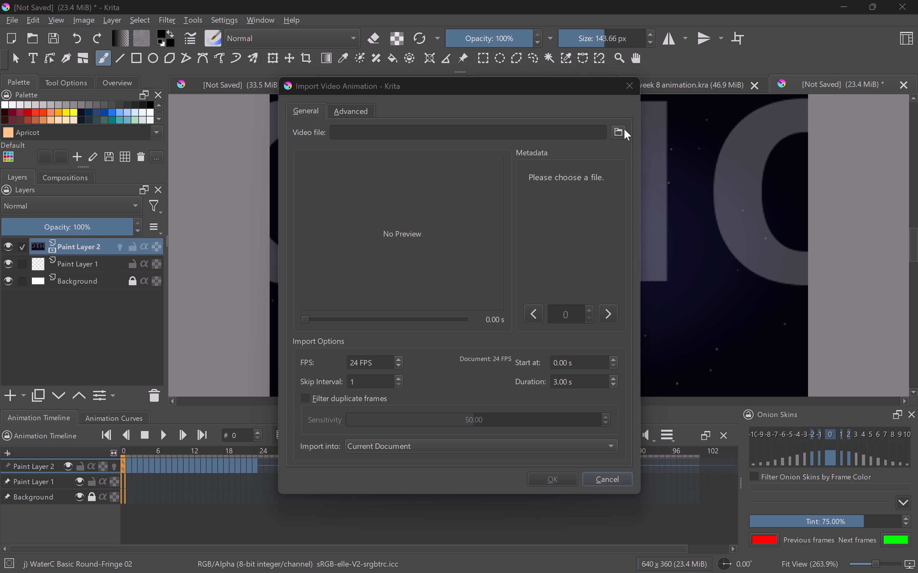
pyautogui.click(336, 252)
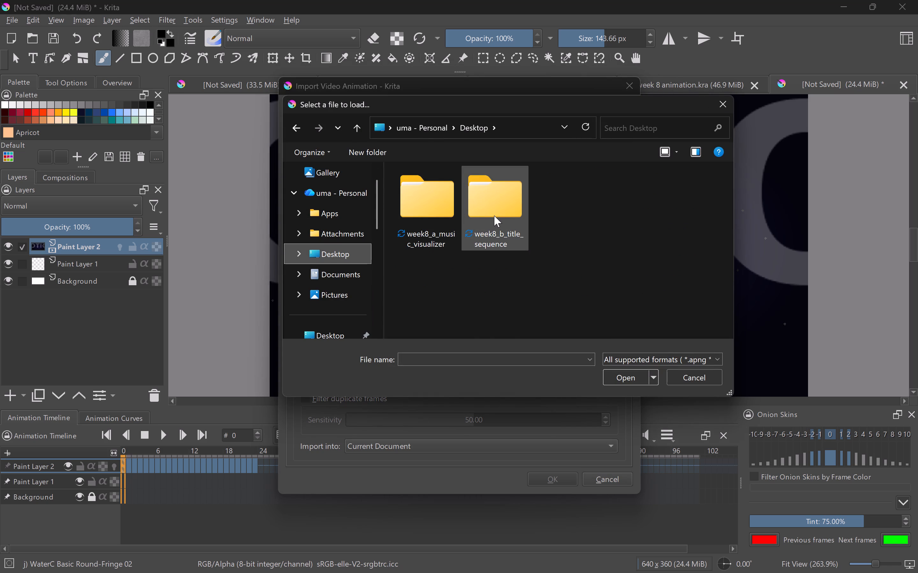
pyautogui.doubleClick(494, 216)
pyautogui.doubleClick(457, 193)
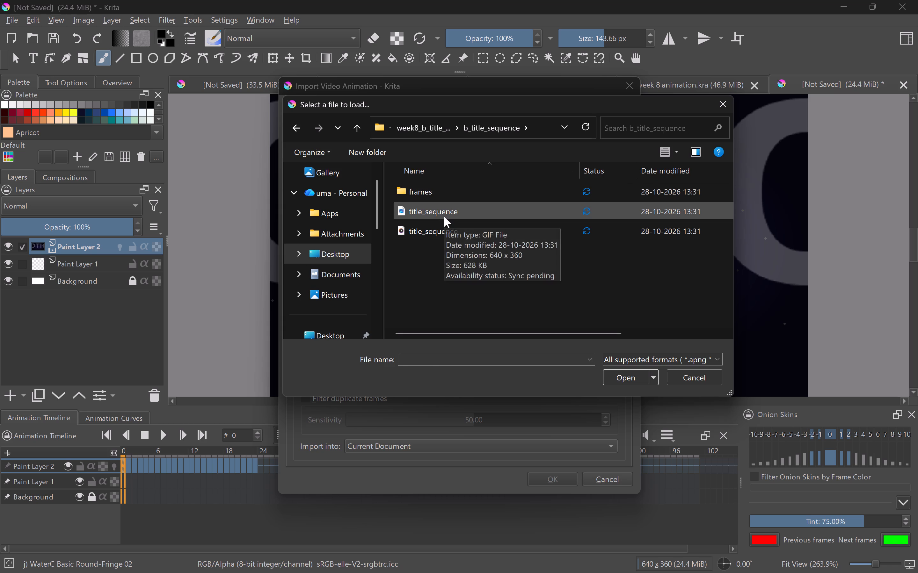
pyautogui.click(444, 216)
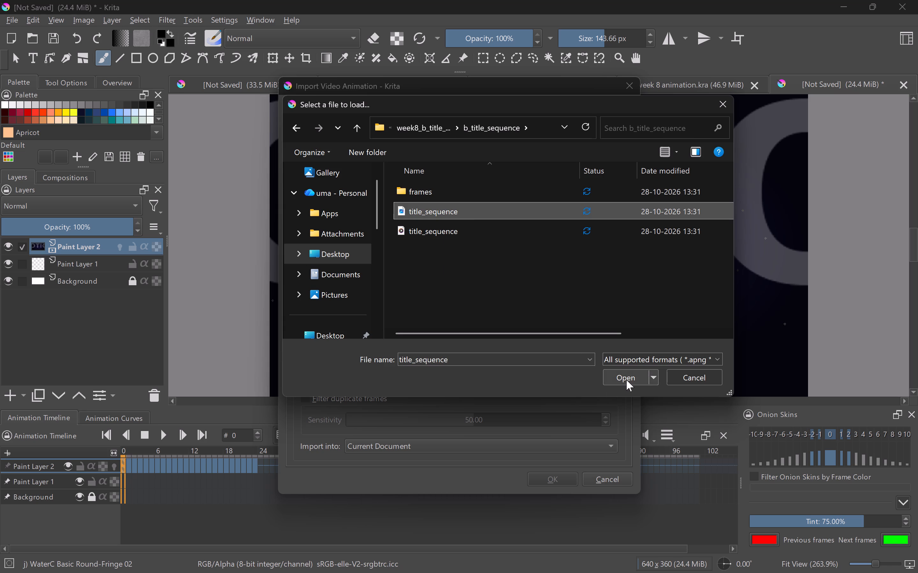
pyautogui.click(626, 380)
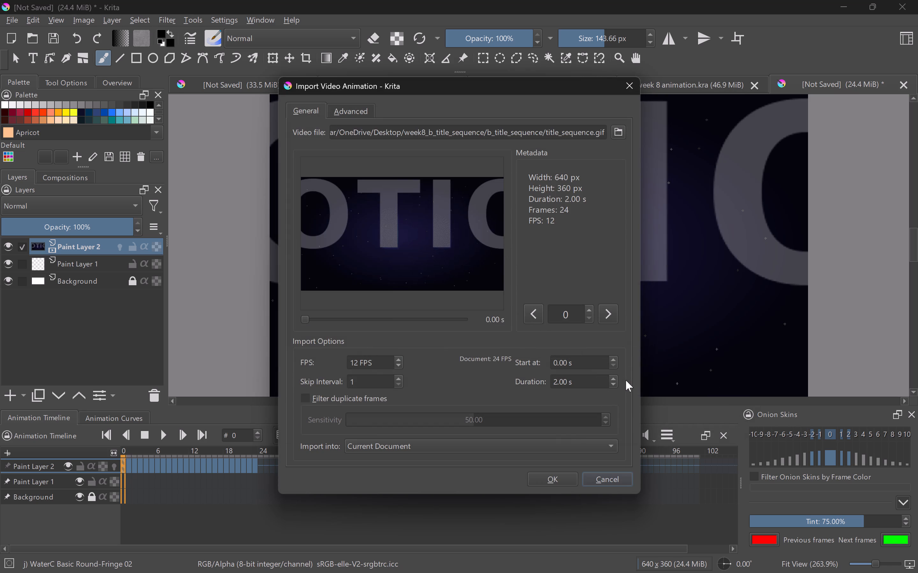
pyautogui.click(556, 478)
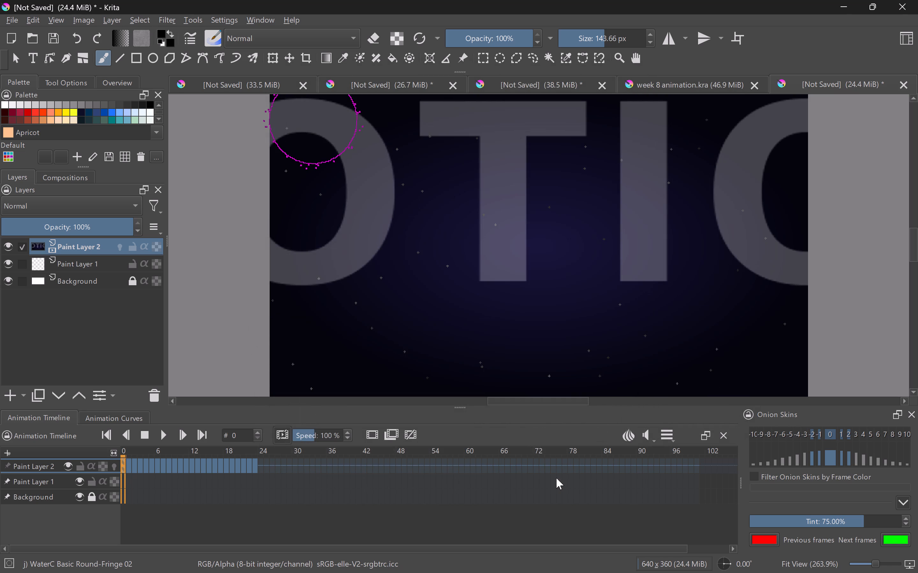
# Import the title_sfx audio file from the extracted b_title_sequence folder on the Desktop into the animation.
pyautogui.click(648, 438)
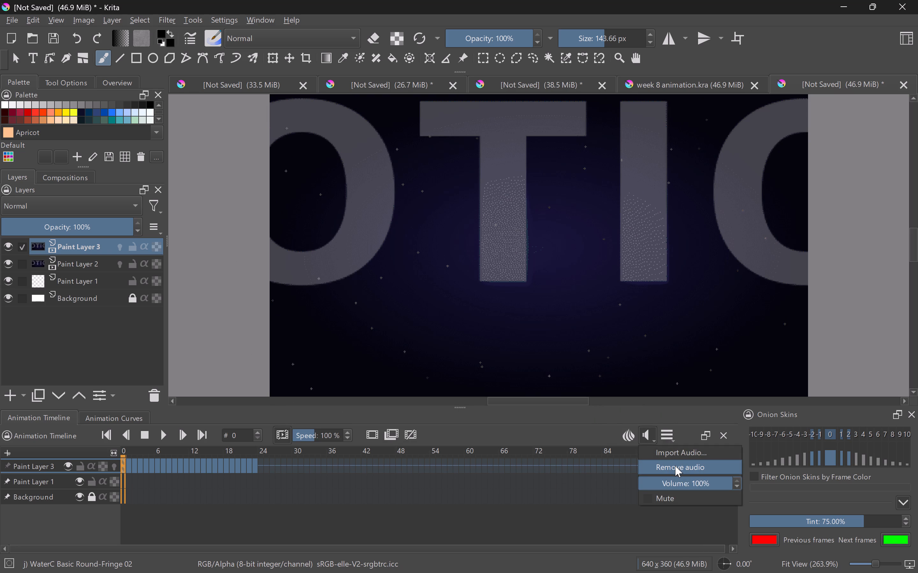
pyautogui.click(674, 454)
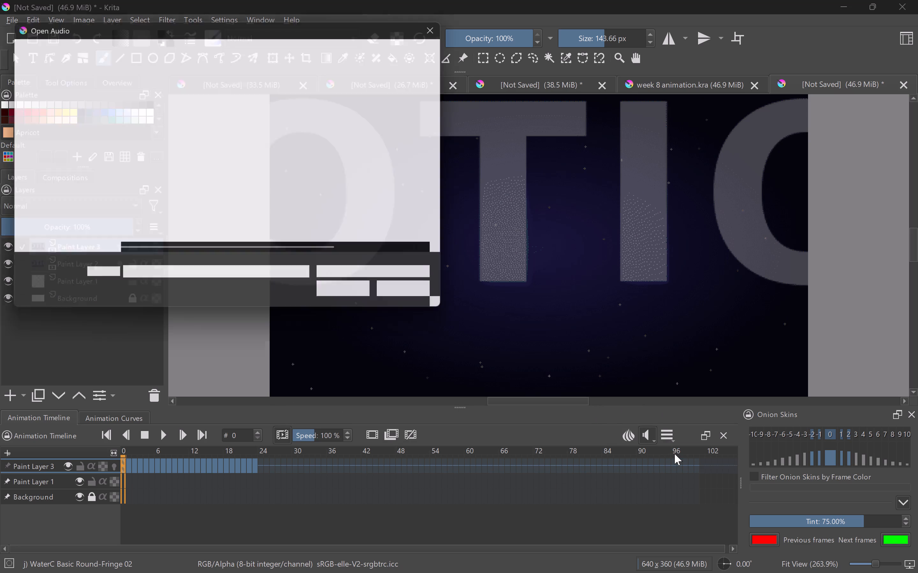
pyautogui.click(165, 130)
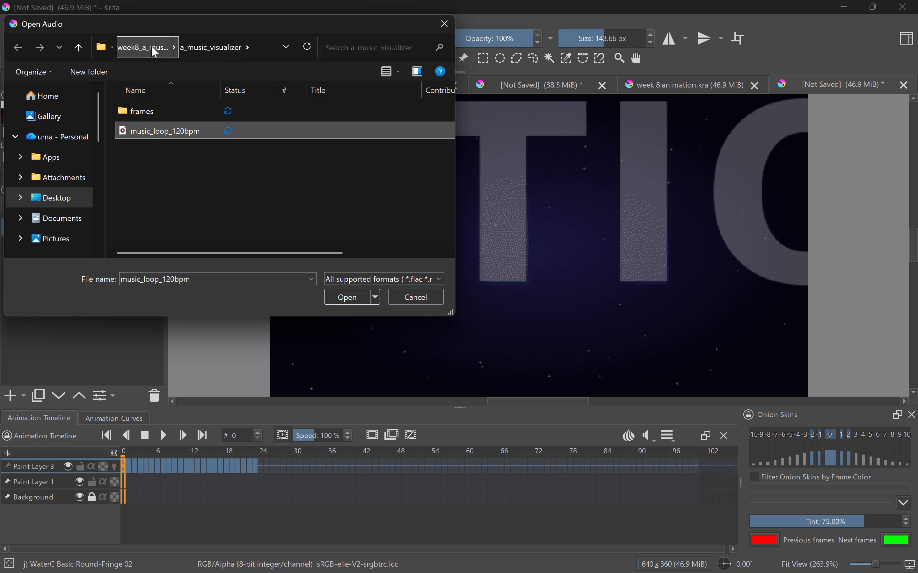
pyautogui.doubleClick(58, 194)
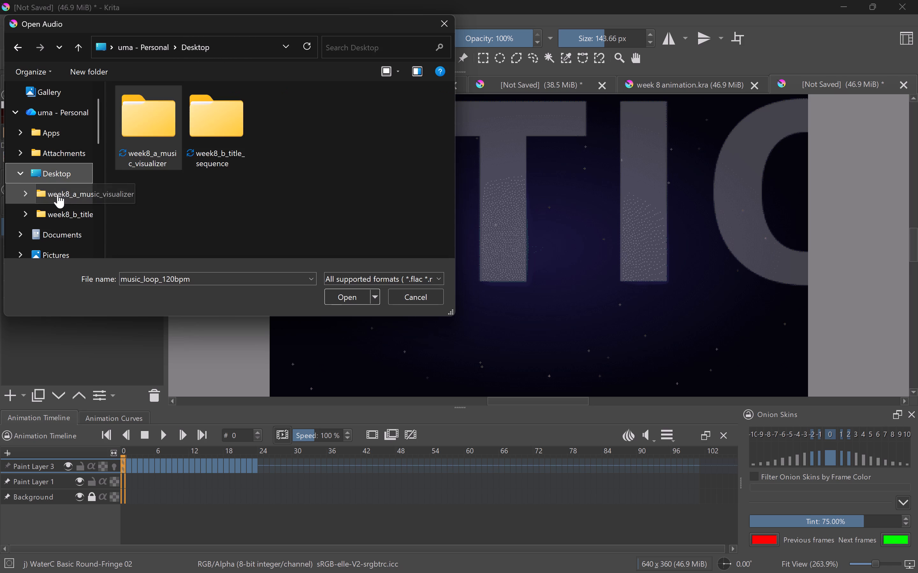
pyautogui.doubleClick(207, 136)
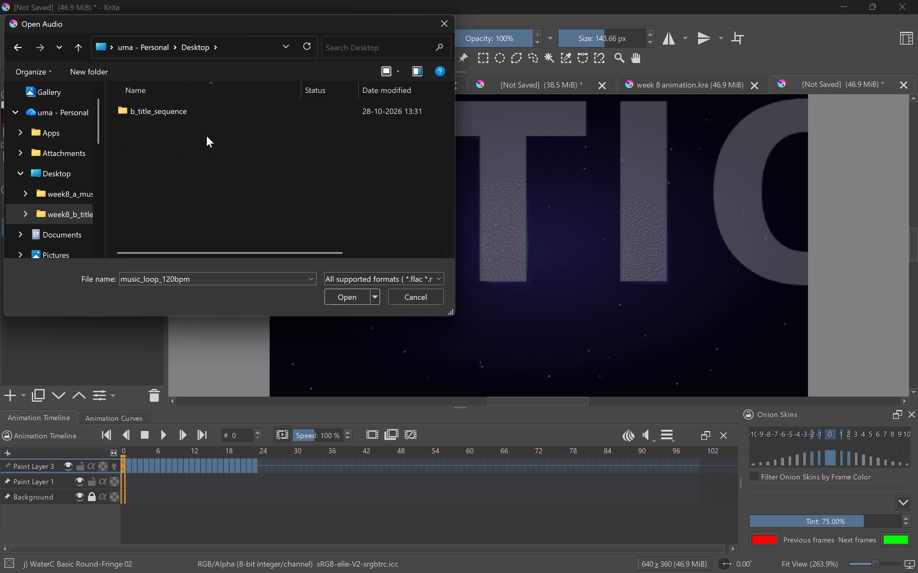
pyautogui.doubleClick(178, 111)
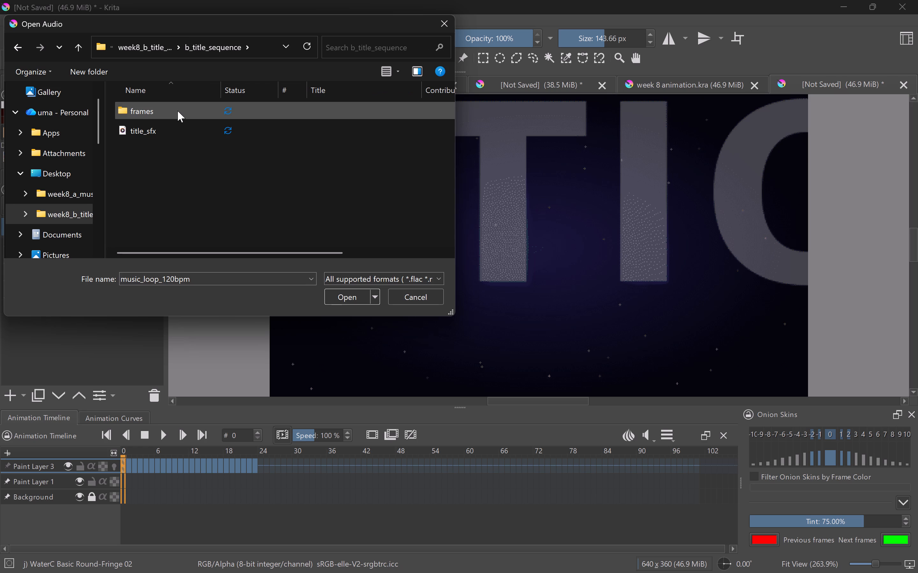
pyautogui.click(157, 136)
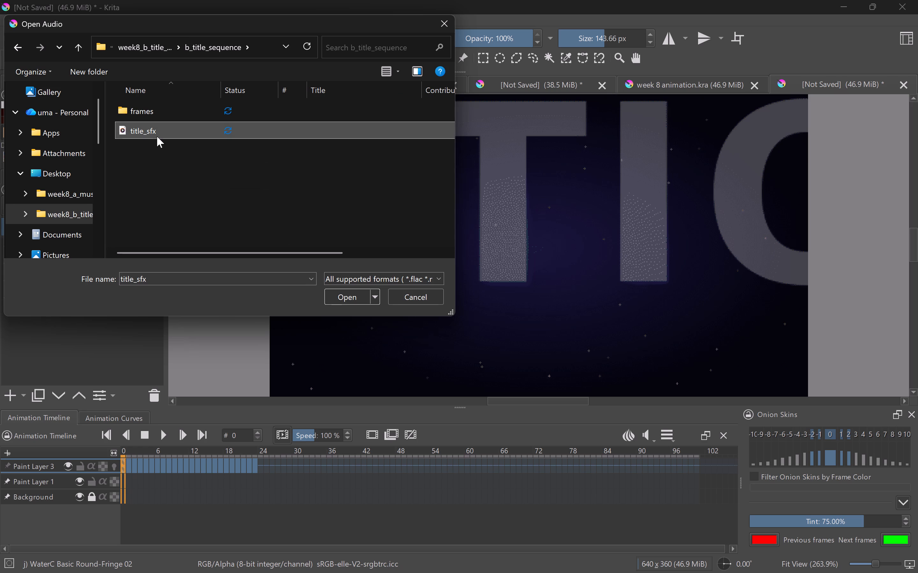
pyautogui.click(356, 298)
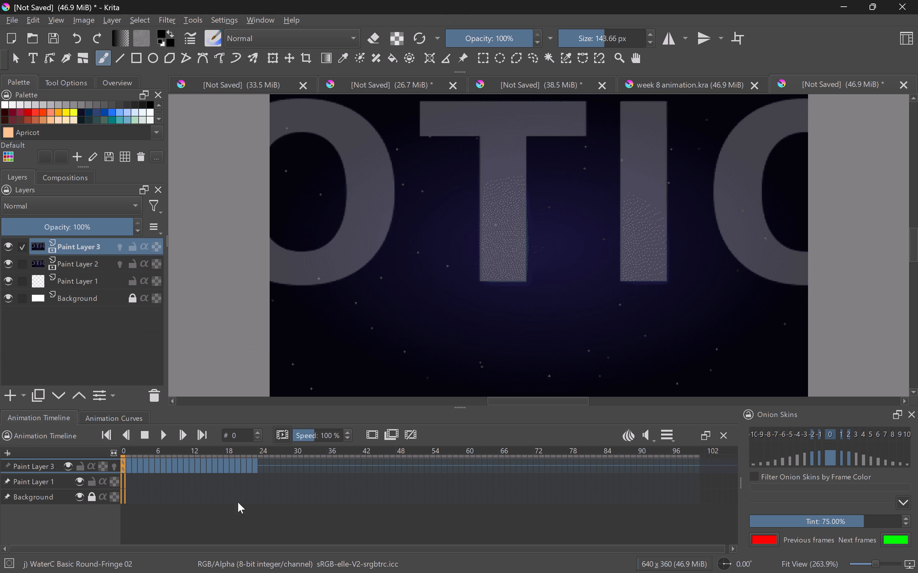
# Set the animation's clip end to frame 23 and preview the playback before and after the change.
pyautogui.click(182, 436)
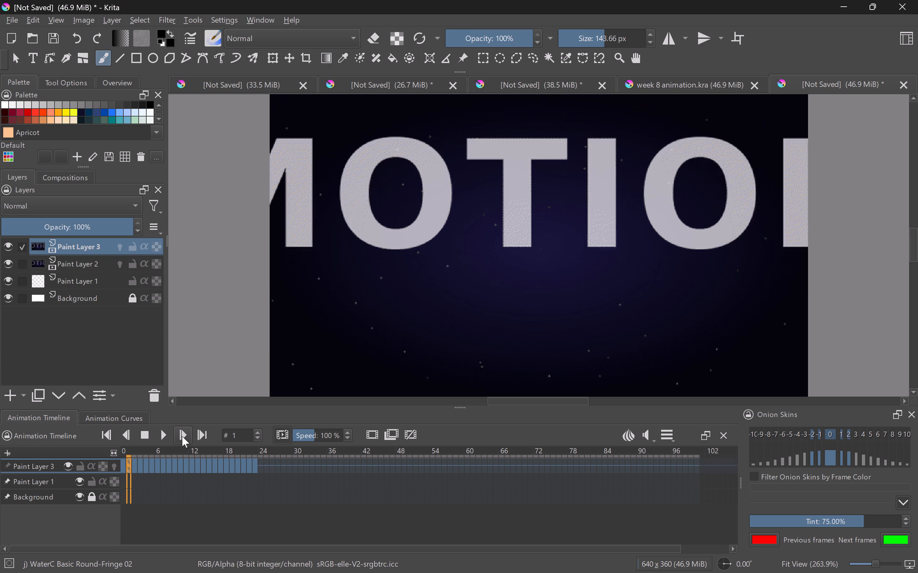
pyautogui.click(182, 436)
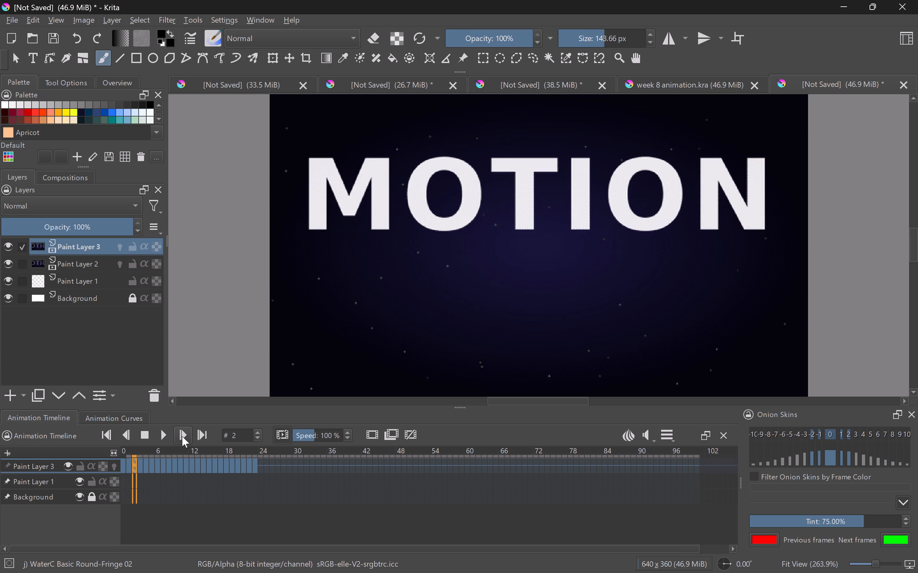
pyautogui.click(163, 436)
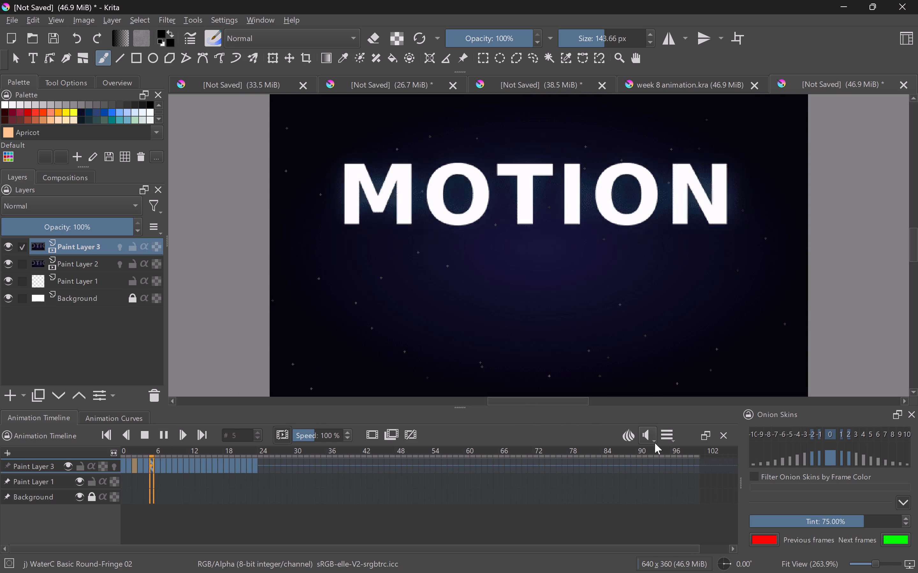
pyautogui.click(667, 441)
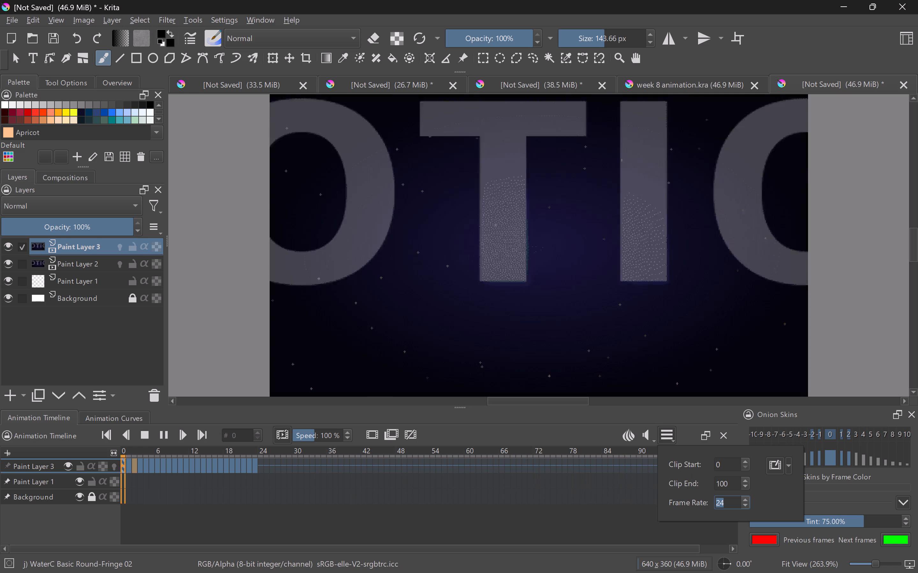
pyautogui.click(735, 483)
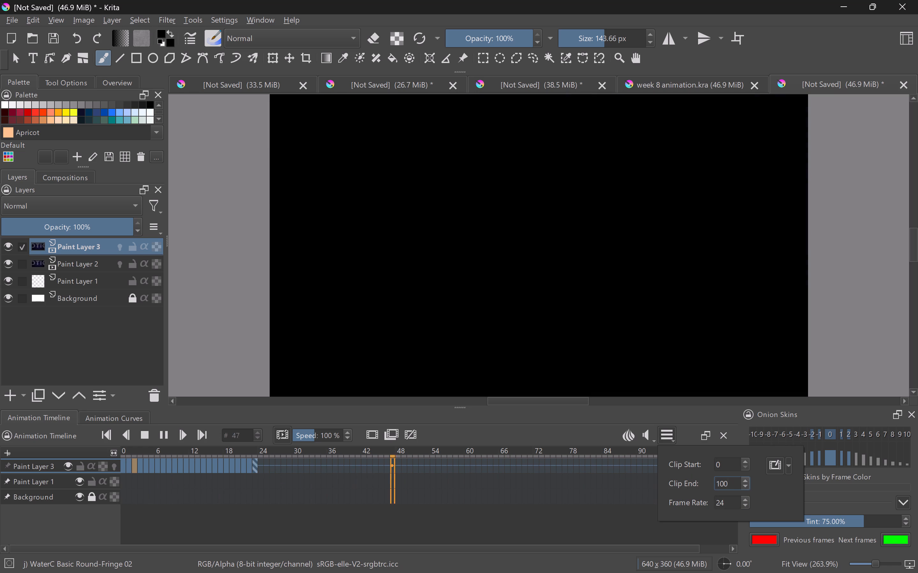
pyautogui.press('BackSpace')
pyautogui.press('BackSpace')
pyautogui.click(735, 483)
pyautogui.press('BackSpace')
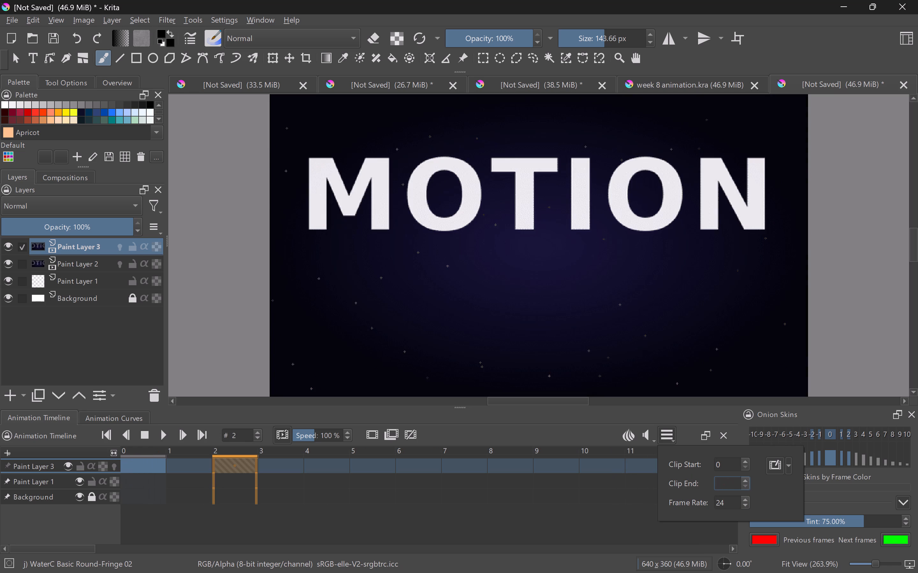
pyautogui.write('23')
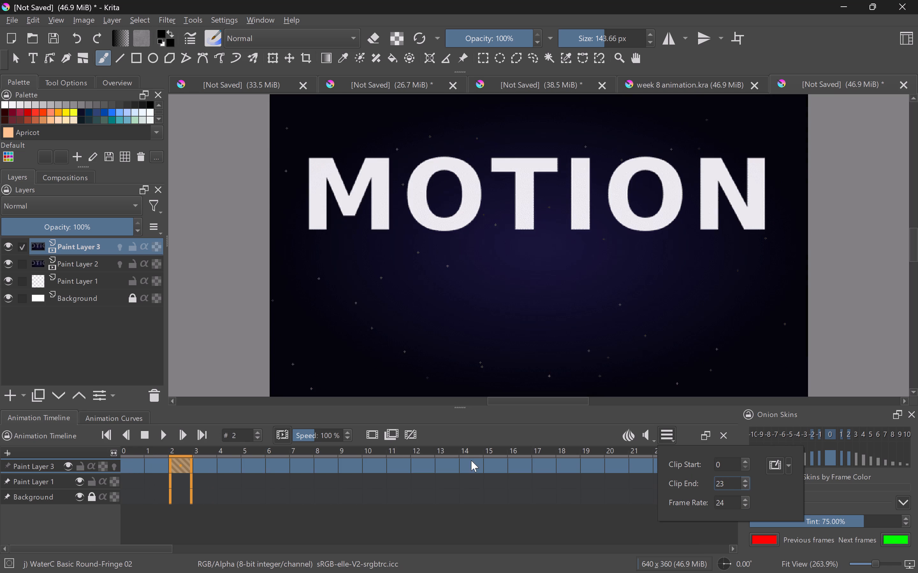
pyautogui.click(167, 435)
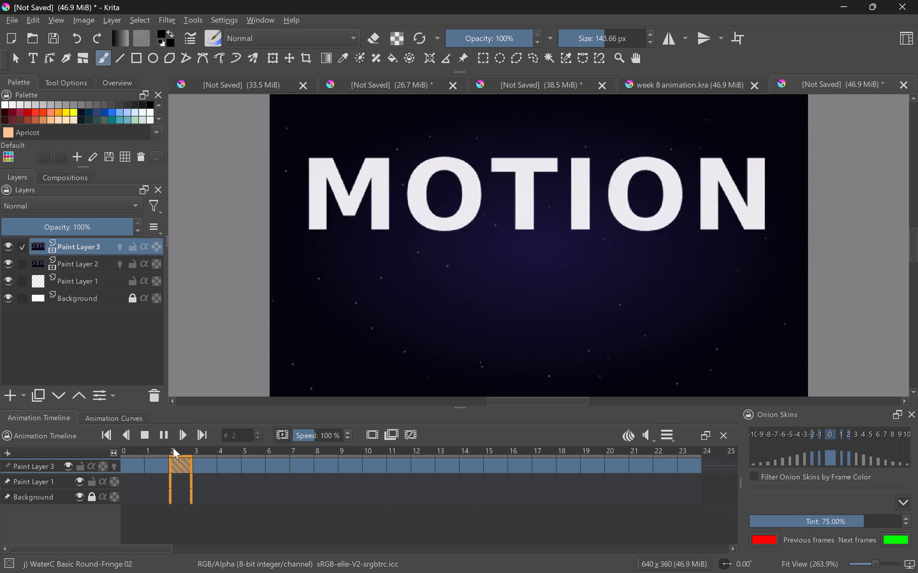
pyautogui.click(166, 437)
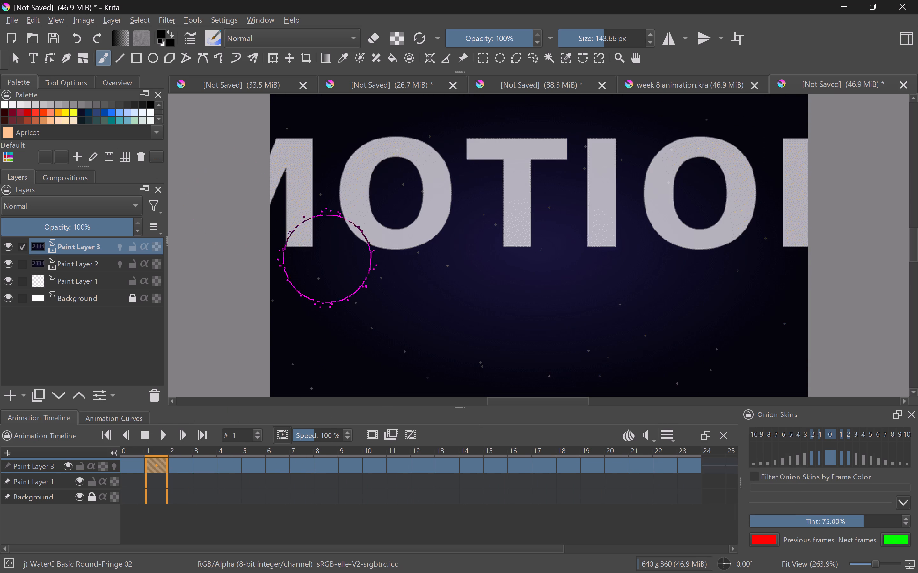
# Save the title sequence document to the Desktop as a Krita document named "week 8 b".
pyautogui.click(7, 13)
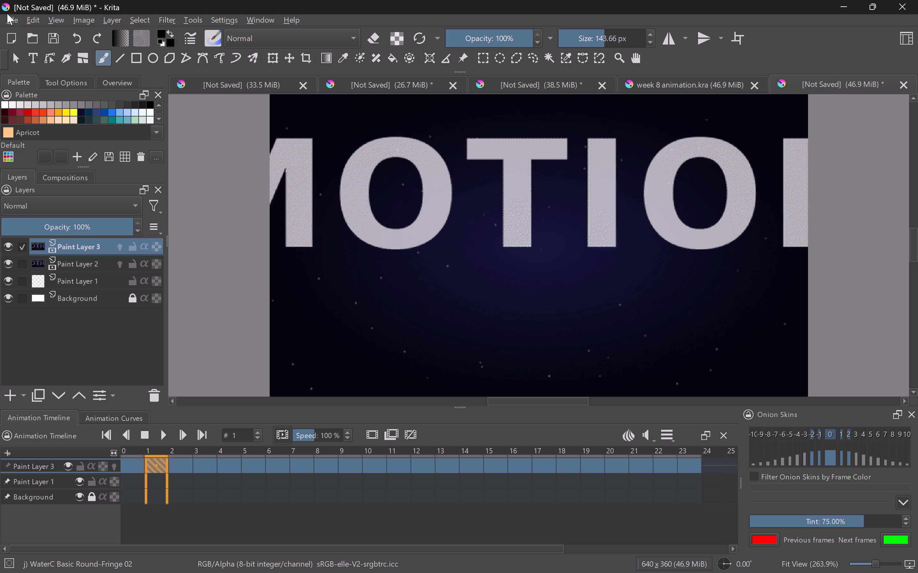
pyautogui.click(9, 16)
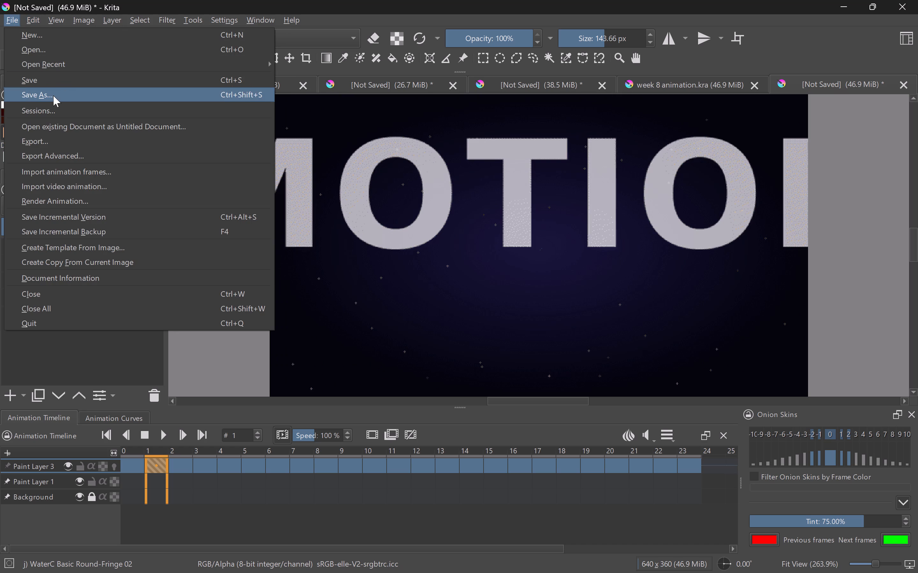
pyautogui.click(53, 95)
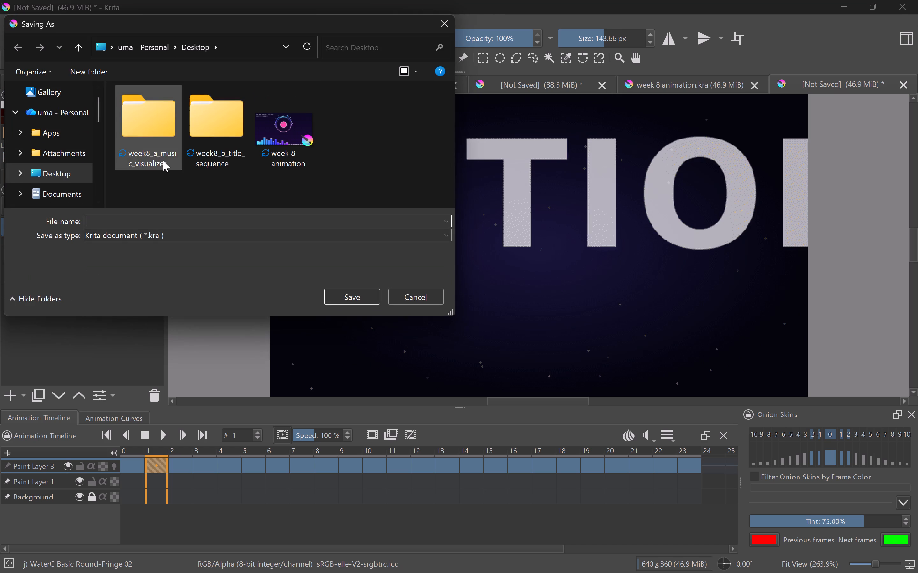
pyautogui.click(104, 219)
pyautogui.write('week')
pyautogui.press('space')
pyautogui.press('u')
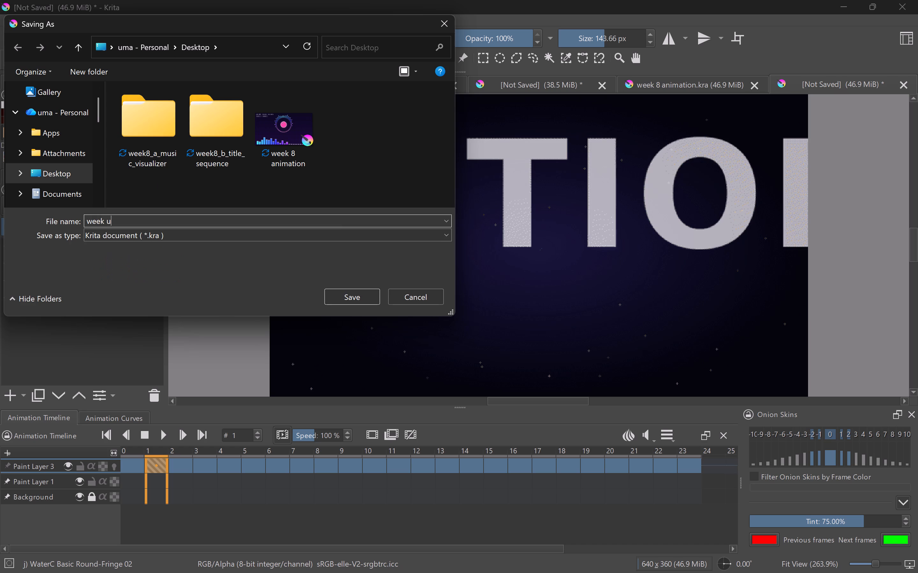
pyautogui.press('BackSpace')
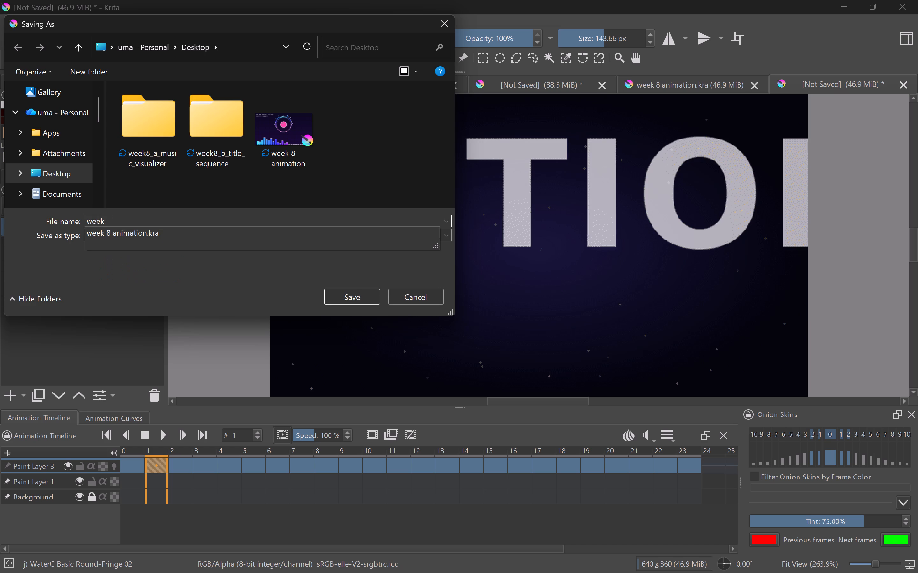
pyautogui.write('8')
pyautogui.press('space')
pyautogui.press('b')
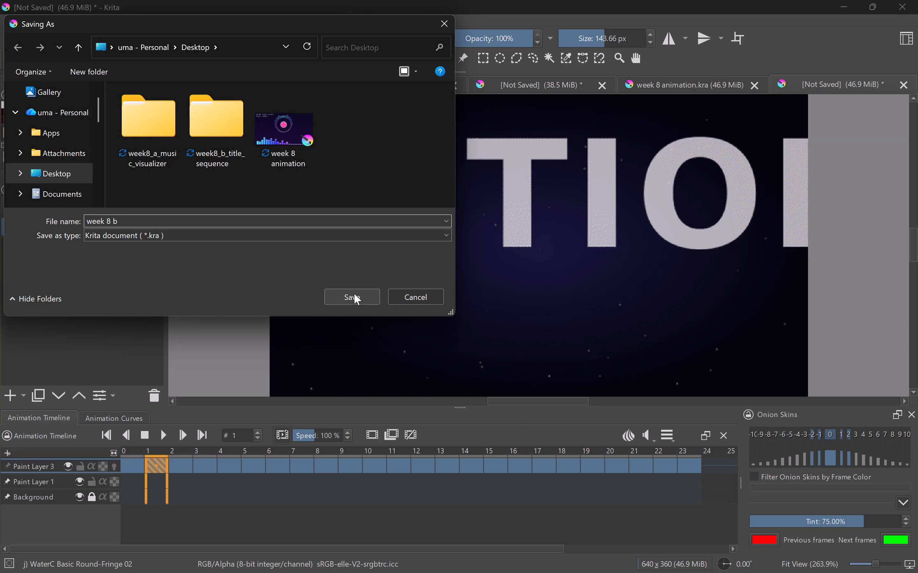
pyautogui.click(354, 294)
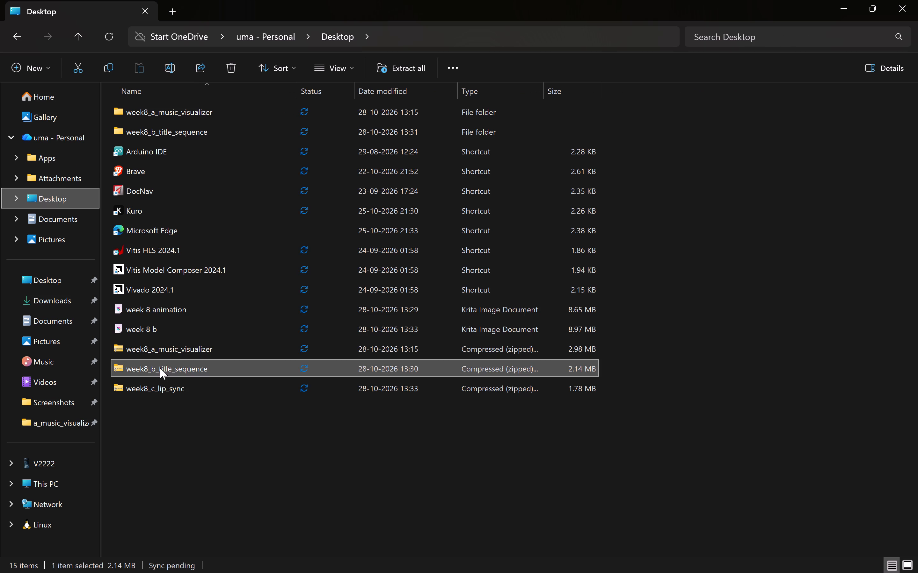
# Look through the c_lip_sync folder inside the week8_c_lip_sync ZIP and return to the Desktop.
pyautogui.doubleClick(172, 387)
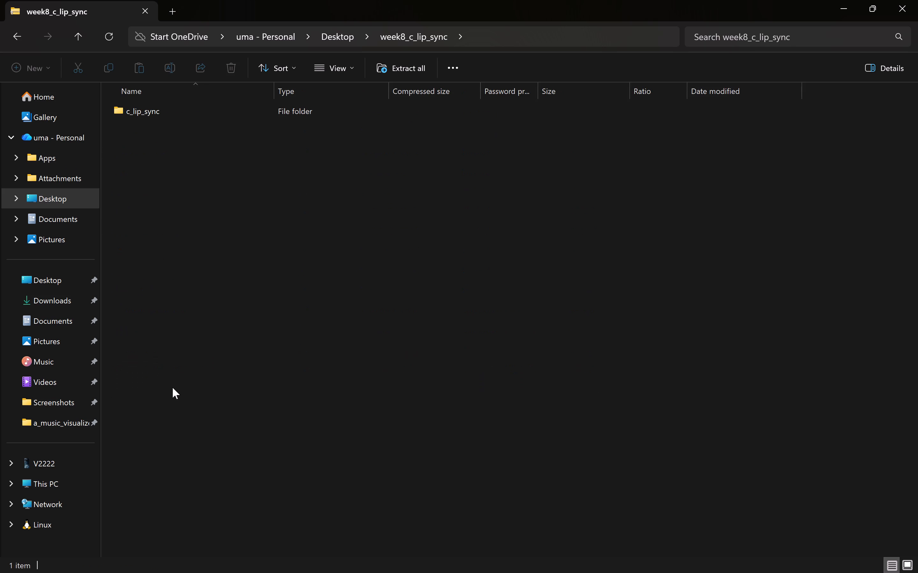
pyautogui.click(188, 109)
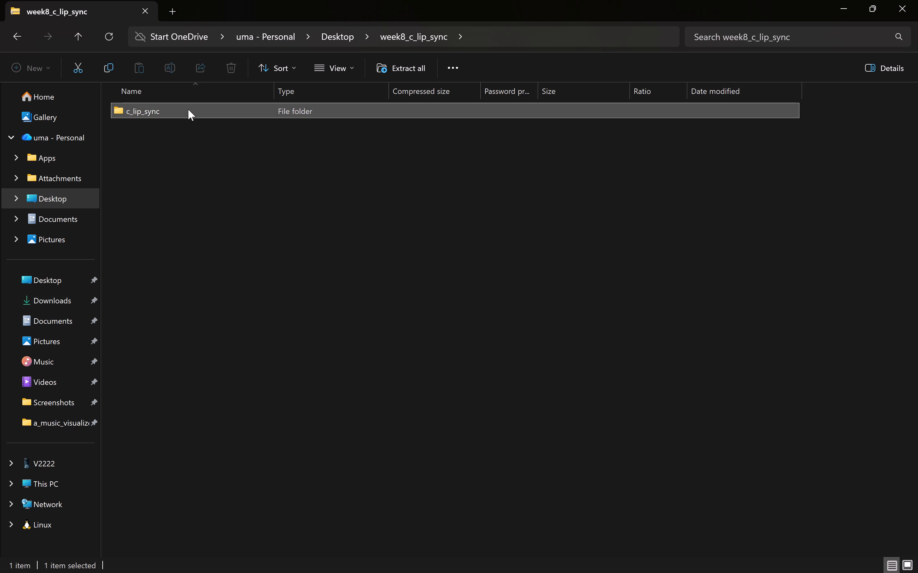
pyautogui.rightClick(188, 109)
pyautogui.click(335, 204)
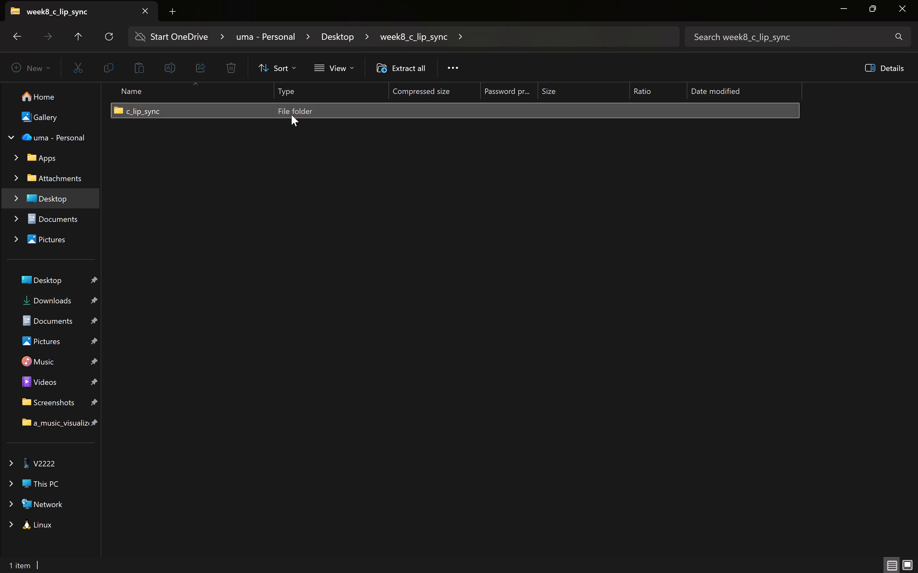
pyautogui.click(287, 110)
pyautogui.rightClick(287, 110)
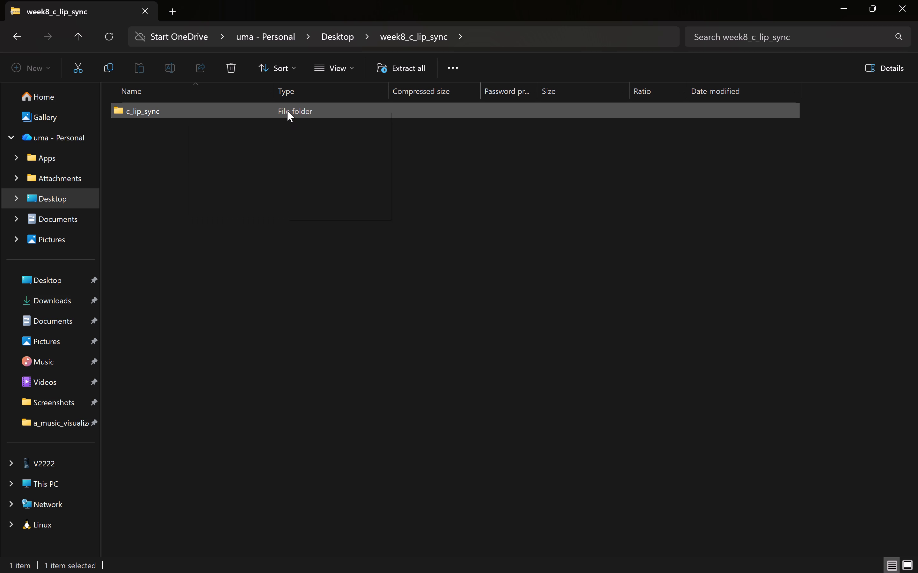
pyautogui.click(222, 156)
pyautogui.doubleClick(203, 109)
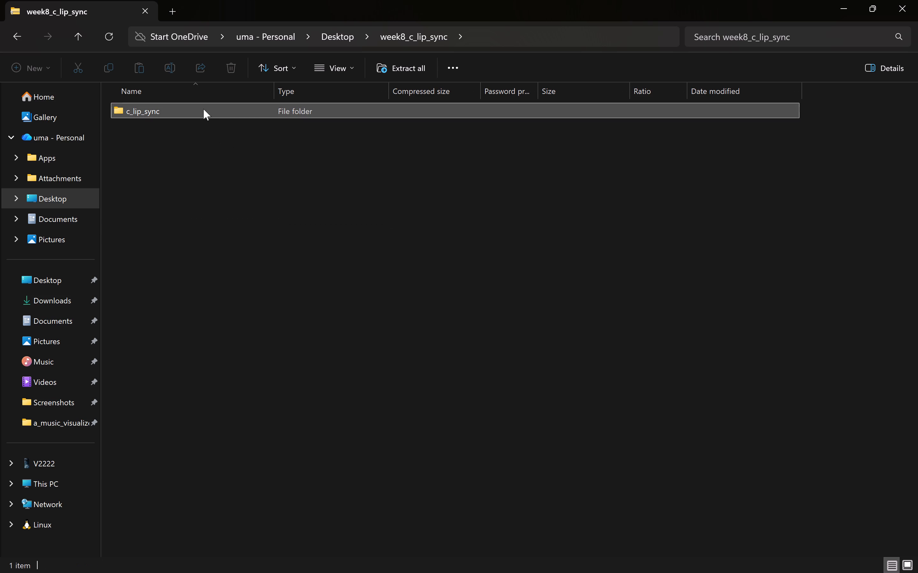
pyautogui.click(12, 41)
pyautogui.click(12, 41)
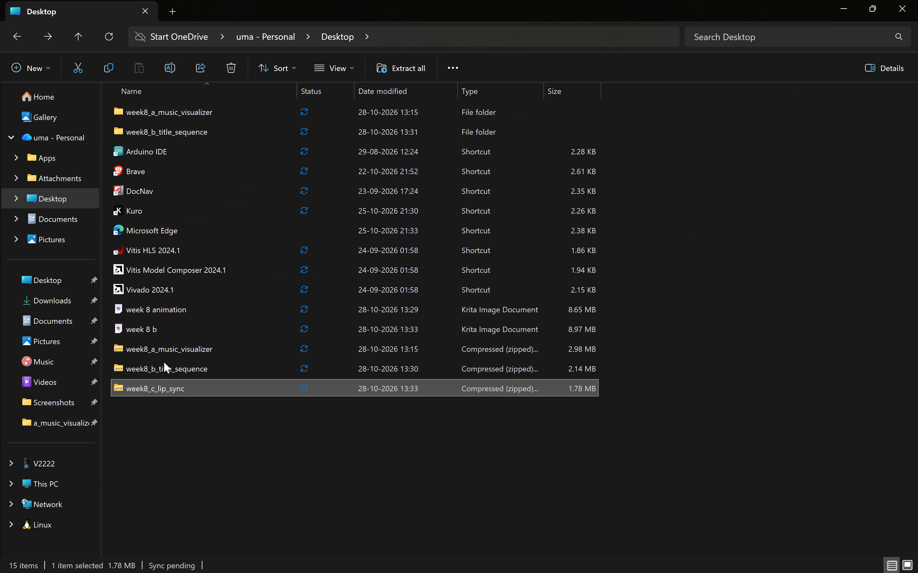
# Extract the week8_c_lip_sync ZIP into a week8_c_lip_sync folder on the Desktop.
pyautogui.rightClick(209, 391)
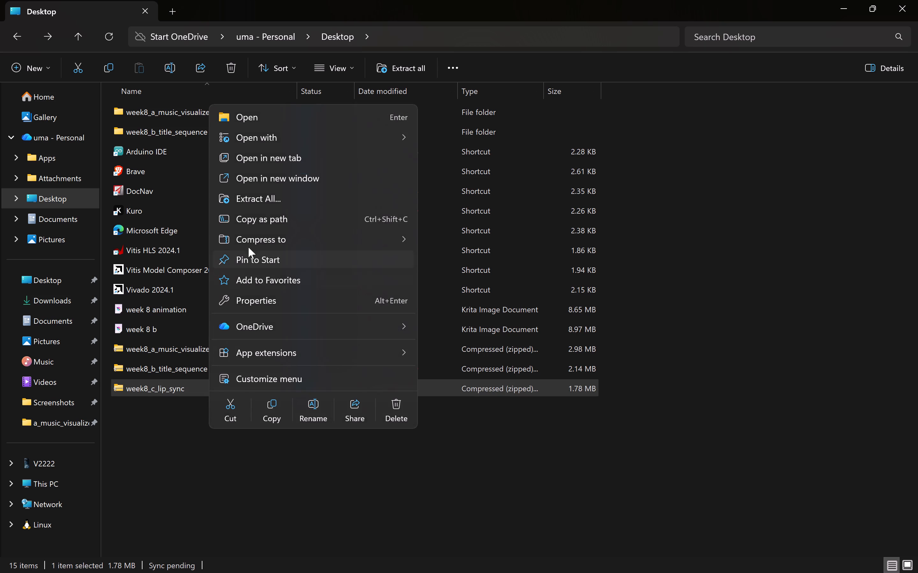
pyautogui.click(273, 201)
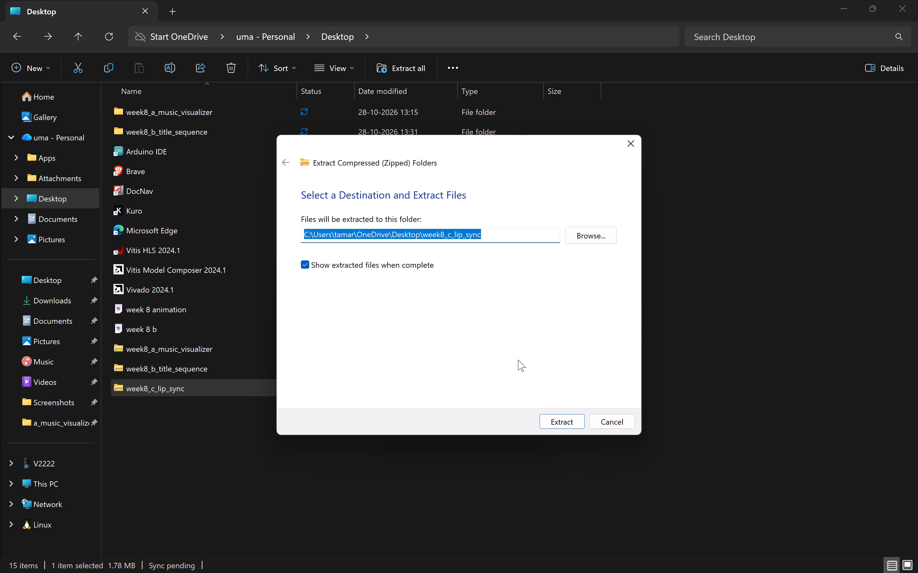
pyautogui.click(563, 419)
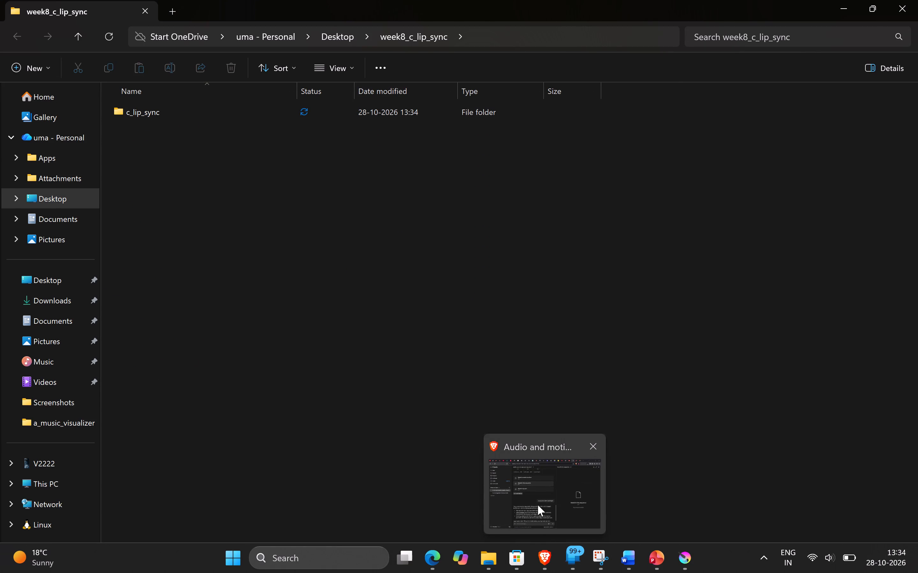
# Switch to Krita and create a new custom document of 640 × 360 px in RGB/Alpha, 8-bit.
pyautogui.click(681, 513)
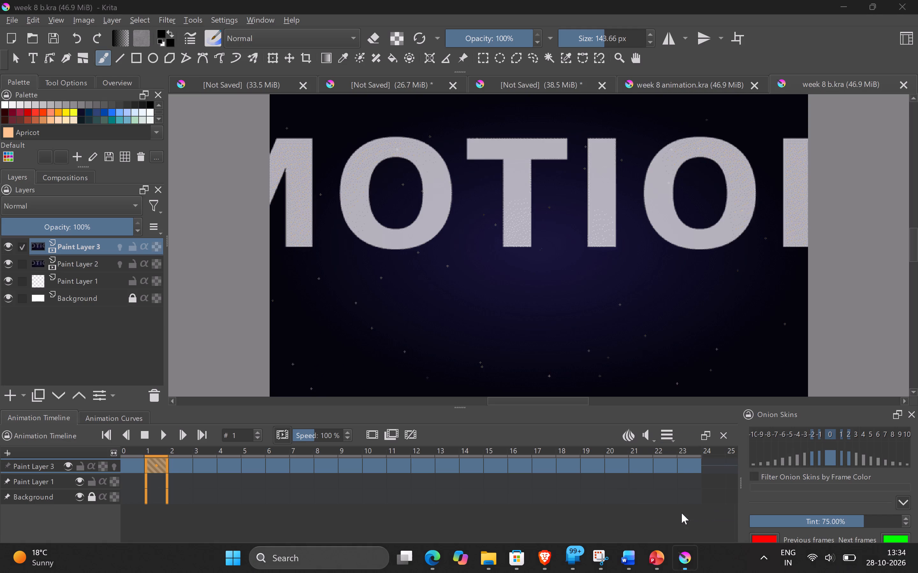
pyautogui.click(10, 16)
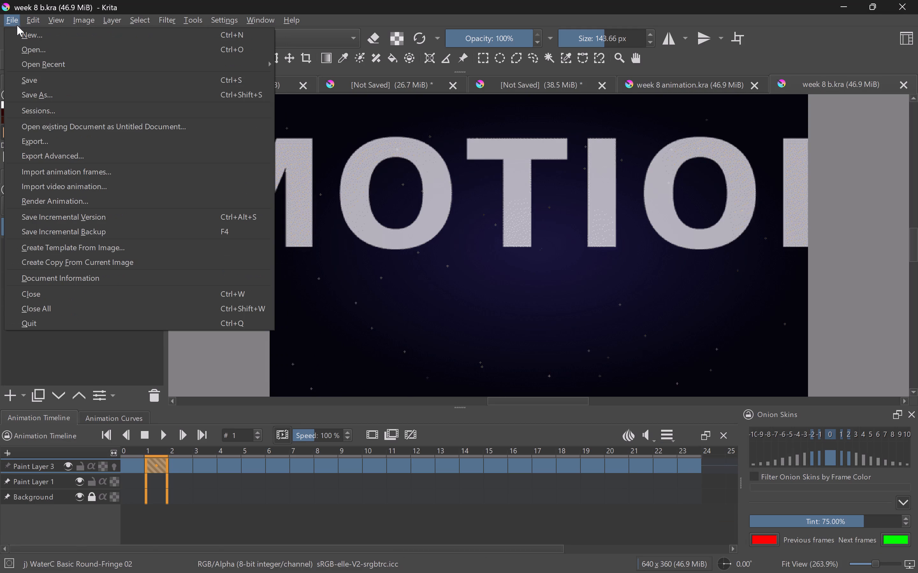
pyautogui.click(24, 34)
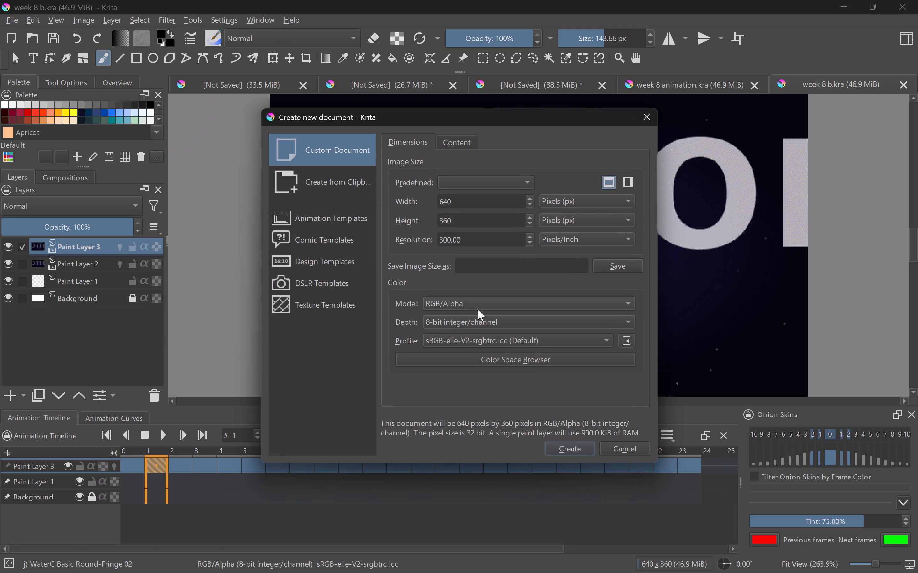
pyautogui.click(571, 449)
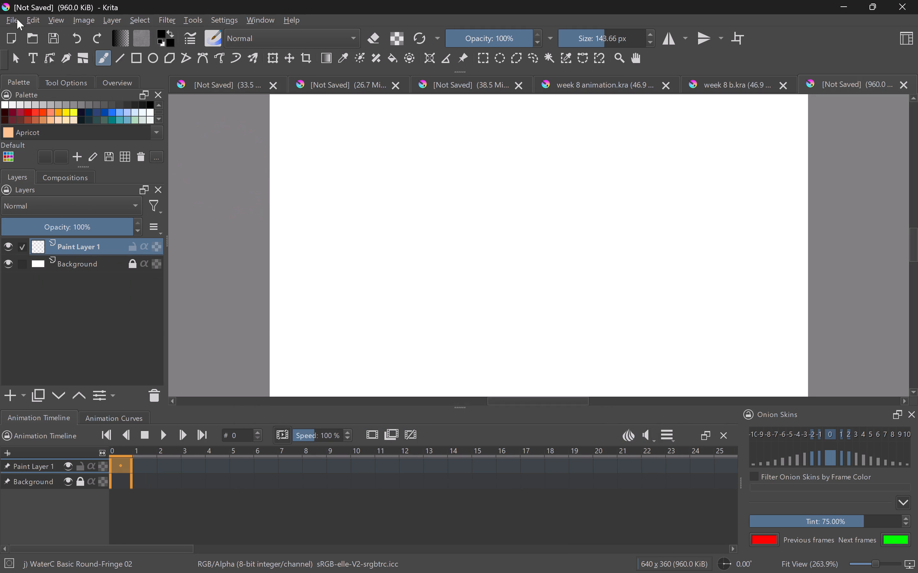
# Import all animation frames, frame_001 to frame_024, from the extracted c_lip_sync frames folder on the Desktop.
pyautogui.click(14, 20)
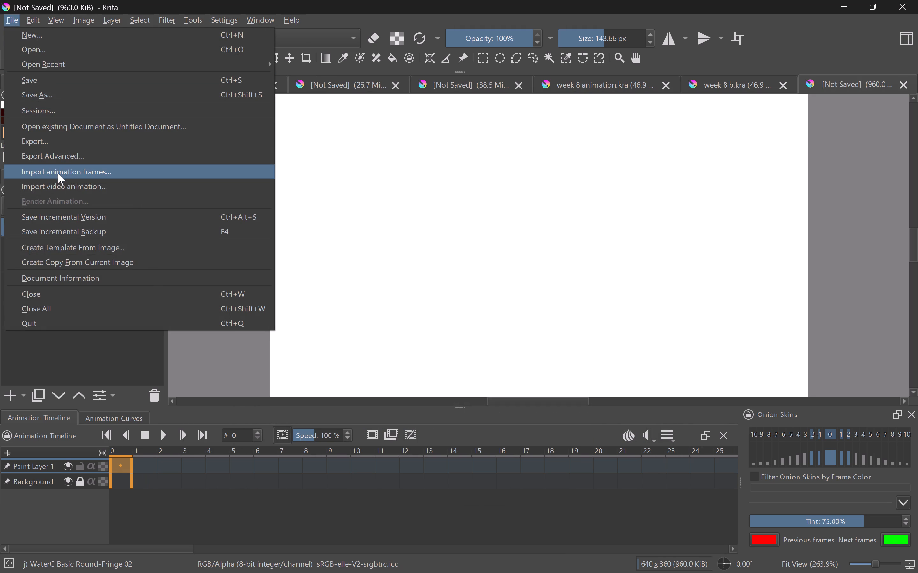
pyautogui.click(65, 172)
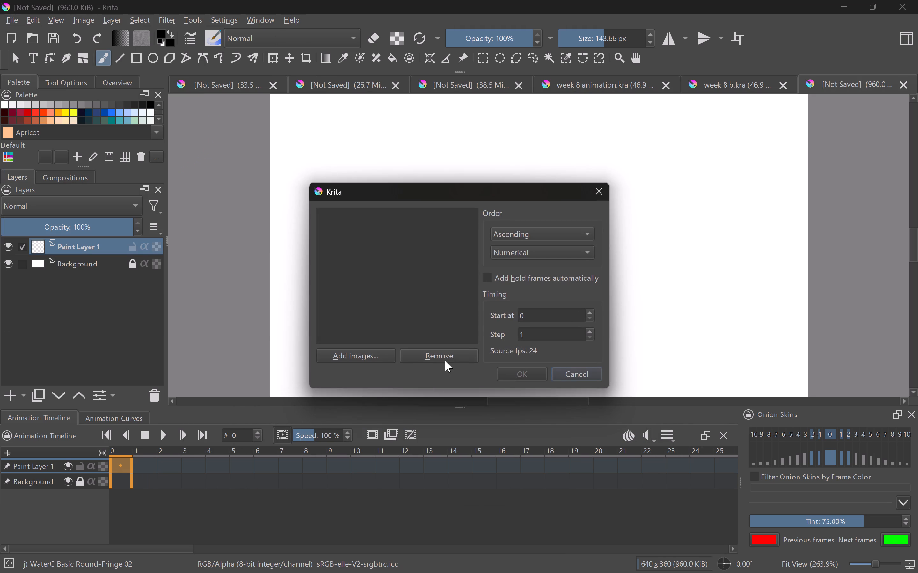
pyautogui.click(375, 354)
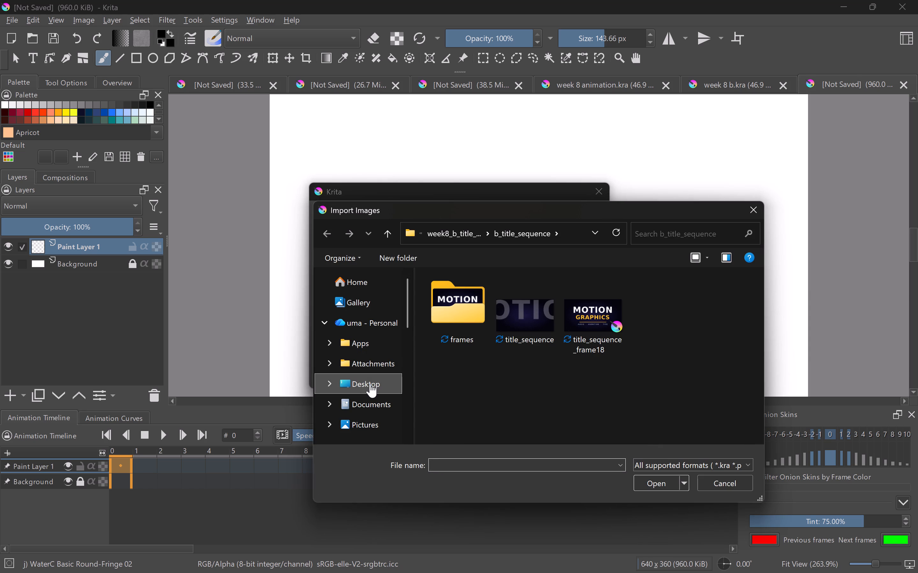
pyautogui.click(370, 384)
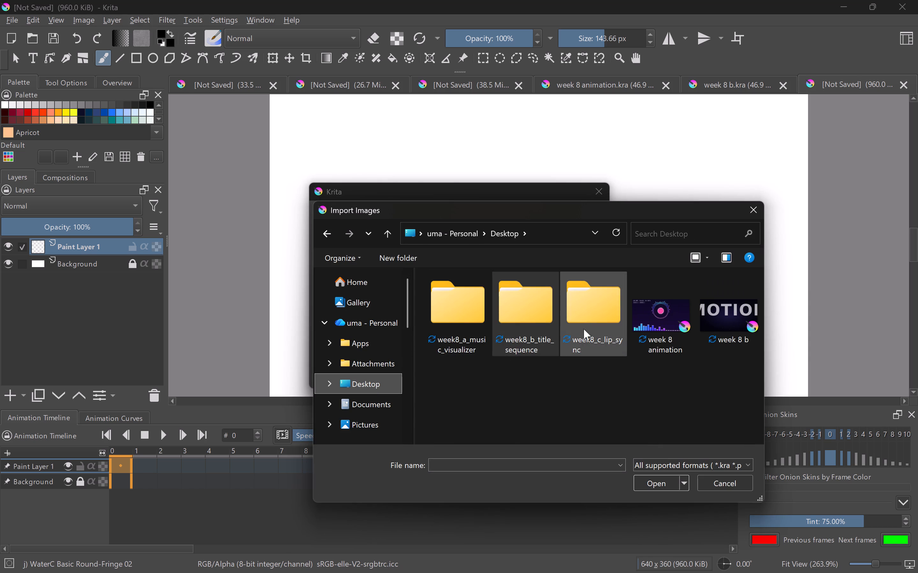
pyautogui.doubleClick(591, 330)
pyautogui.doubleClick(496, 293)
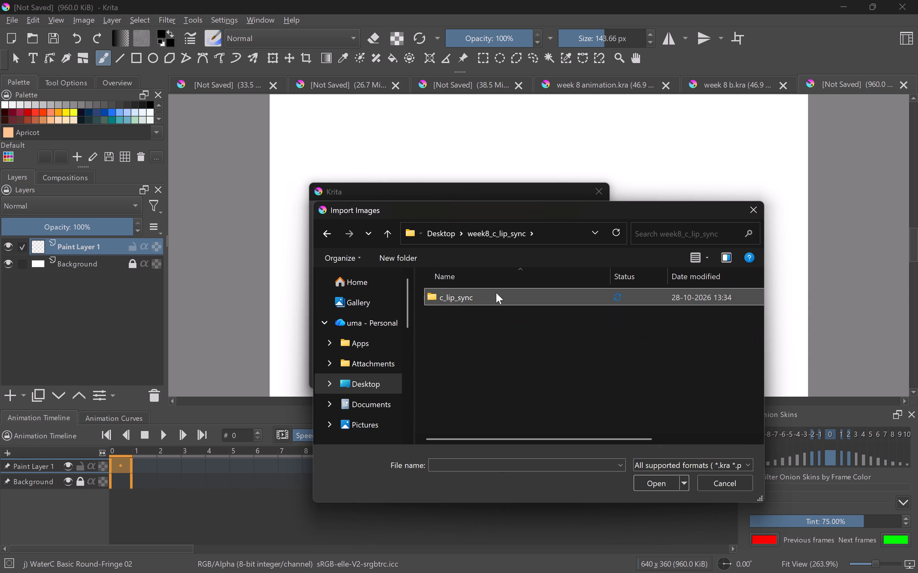
pyautogui.doubleClick(470, 313)
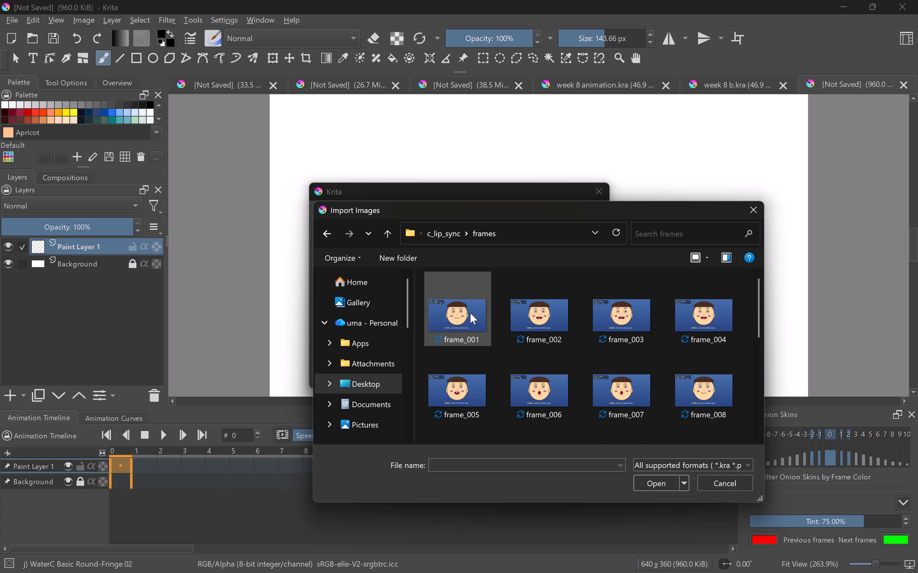
pyautogui.hotkey('ctrl', 'a')
pyautogui.click(656, 486)
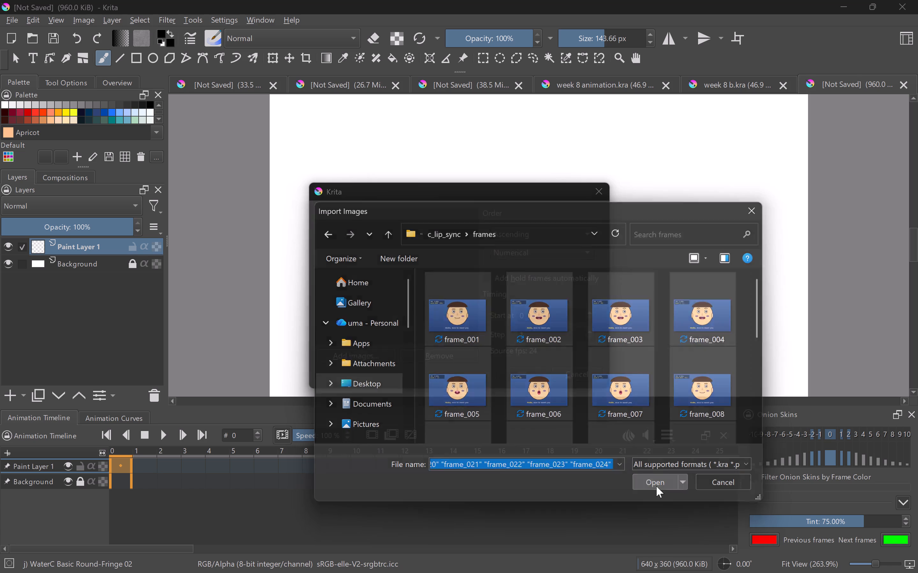
pyautogui.click(520, 374)
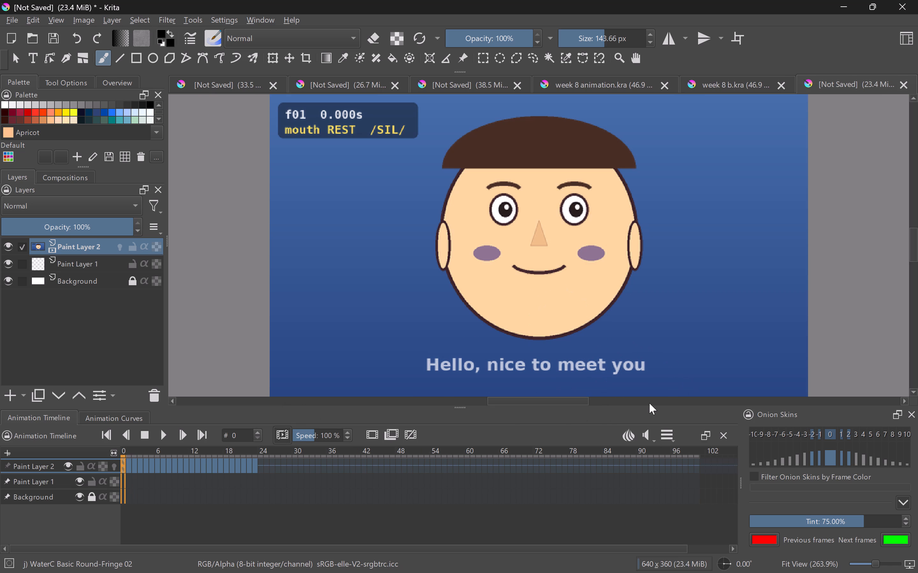
# Import the lip_sync GIF from the extracted c_lip_sync folder as a video animation into the current document at 12 FPS.
pyautogui.click(17, 18)
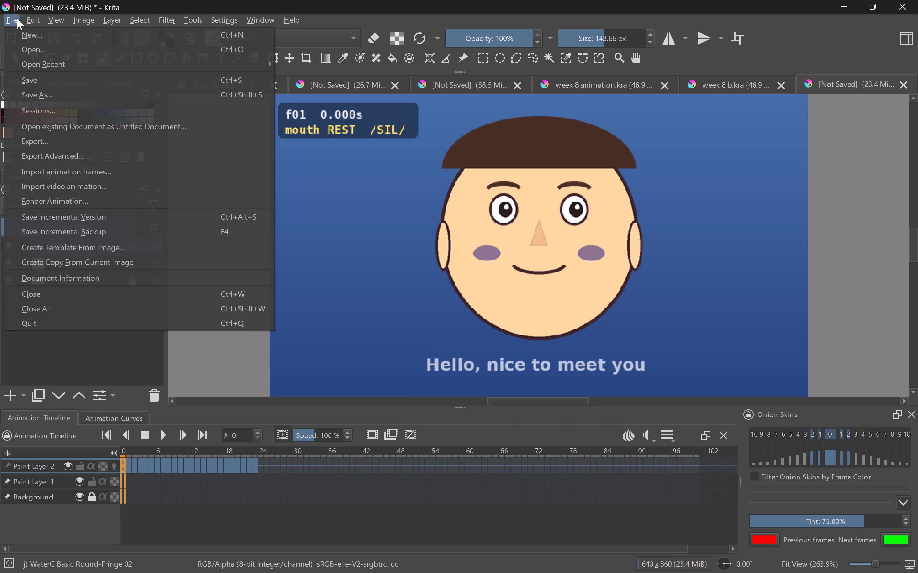
pyautogui.click(69, 184)
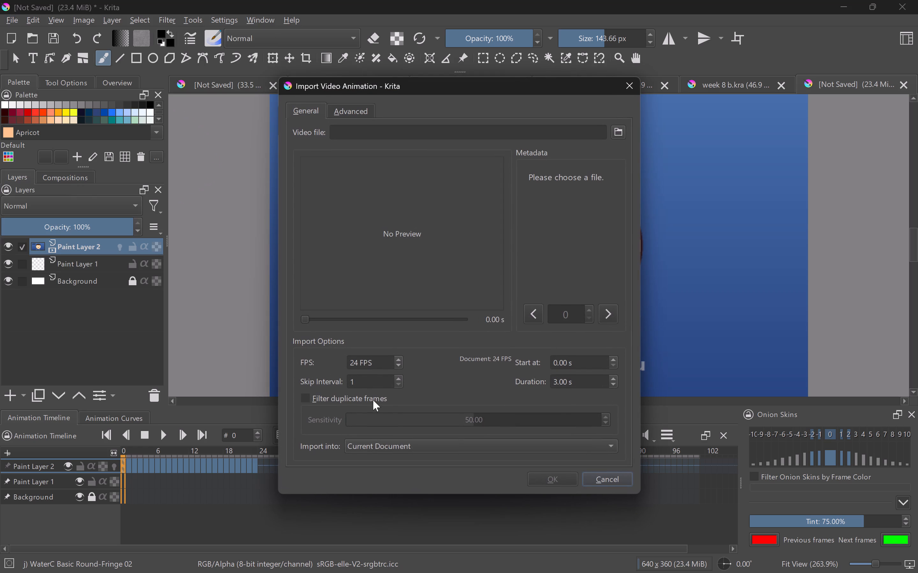
pyautogui.click(618, 132)
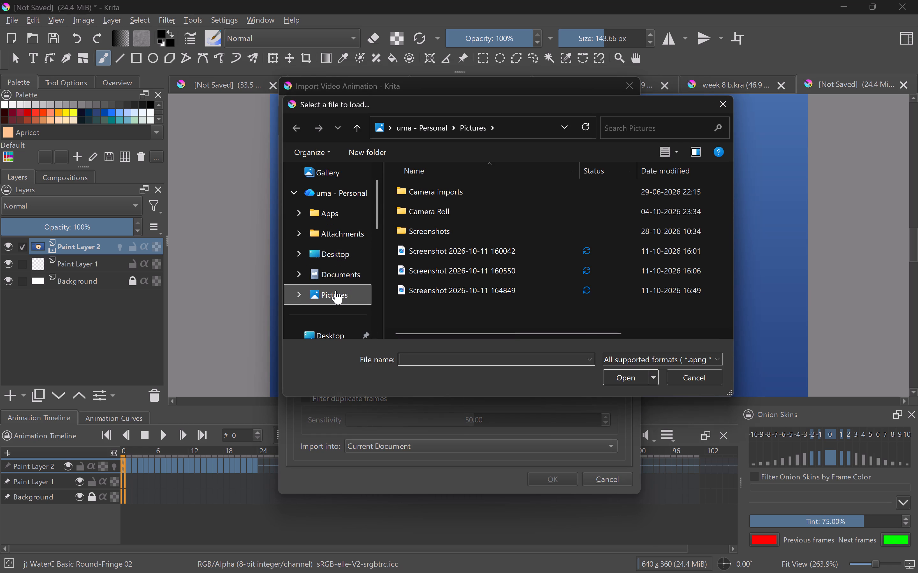
pyautogui.doubleClick(338, 257)
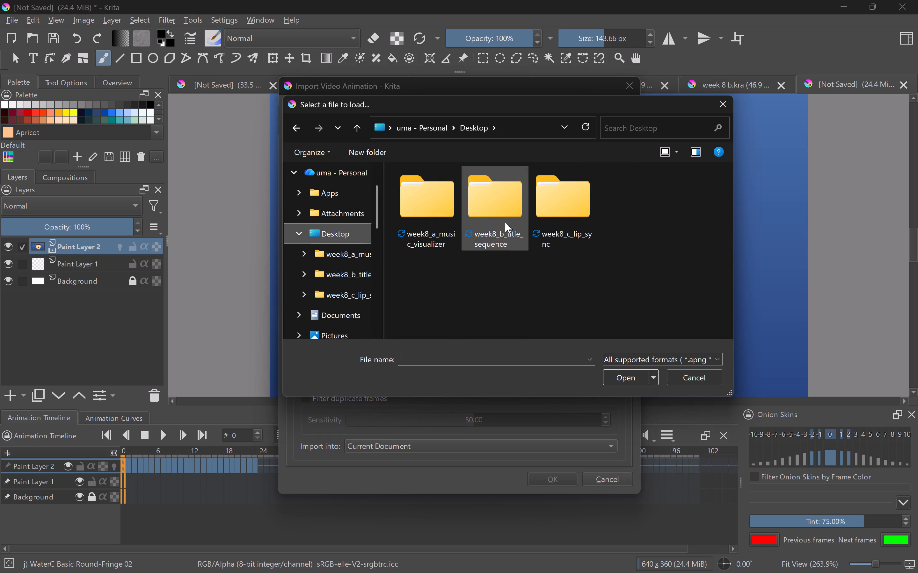
pyautogui.doubleClick(550, 224)
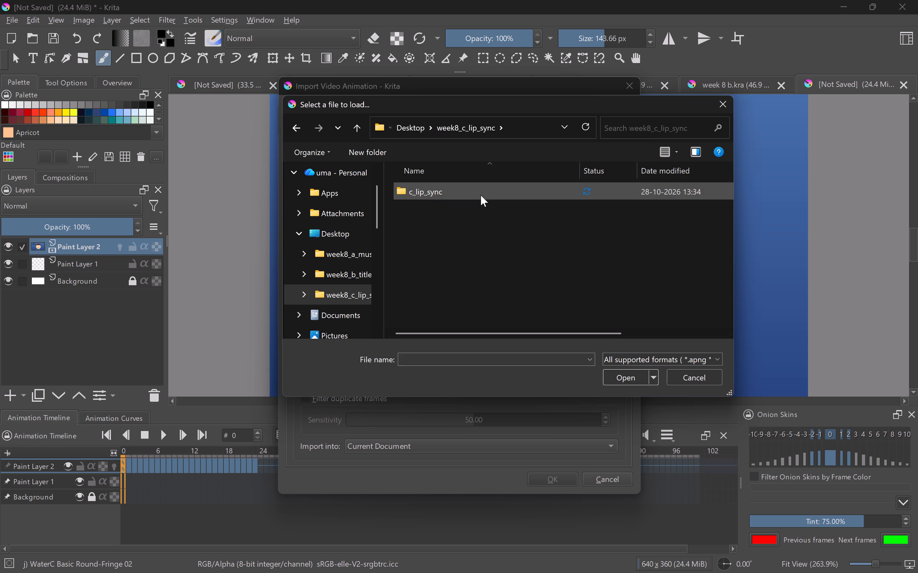
pyautogui.doubleClick(481, 195)
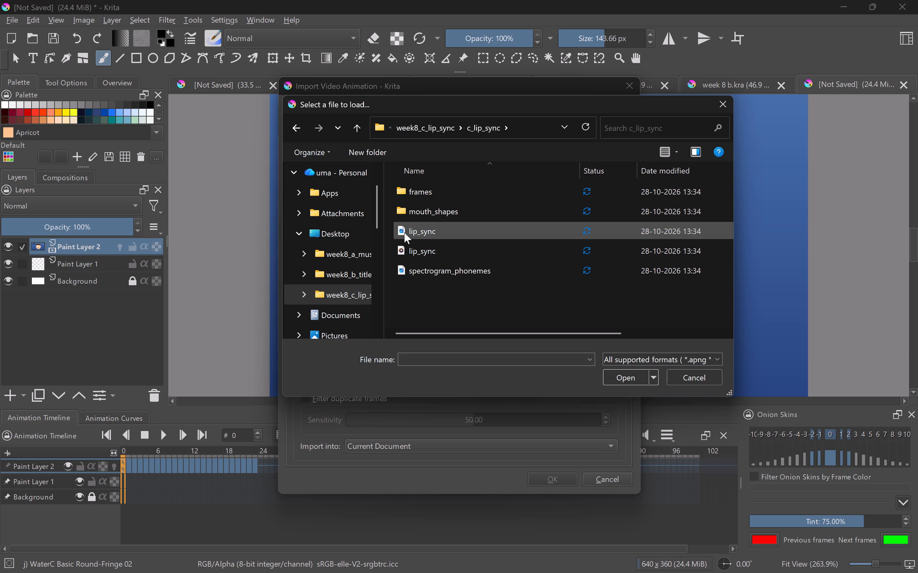
pyautogui.click(396, 226)
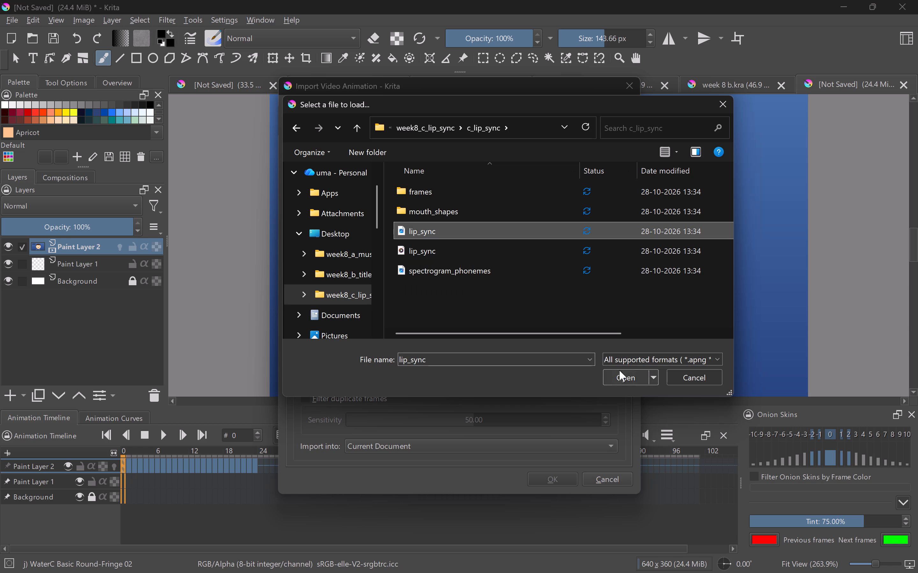
pyautogui.click(624, 378)
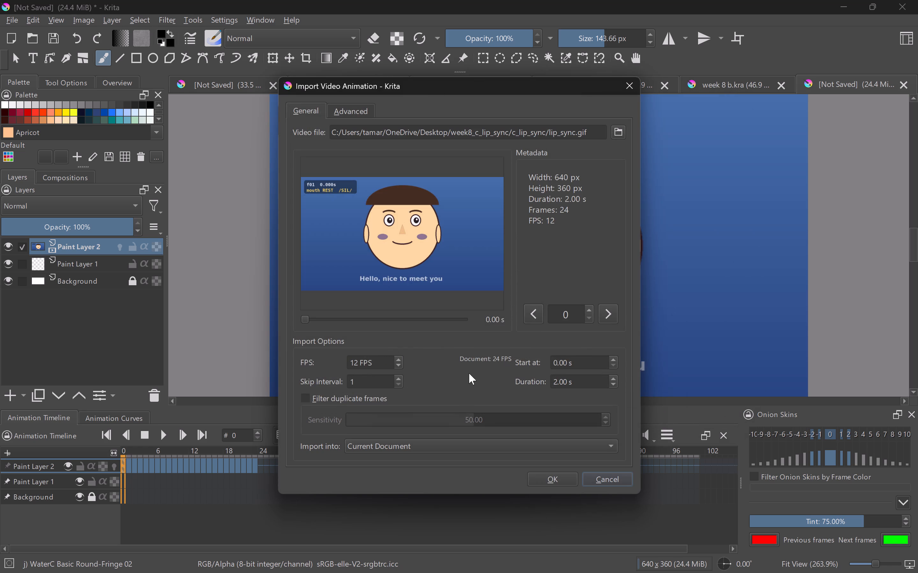
pyautogui.click(551, 482)
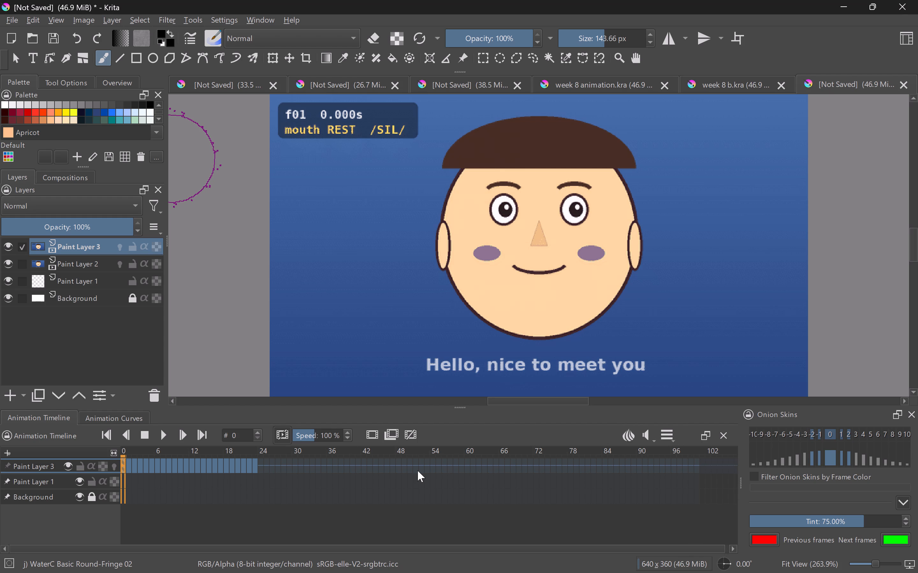
# Preview the lip sync animation's playback and pause it.
pyautogui.click(162, 434)
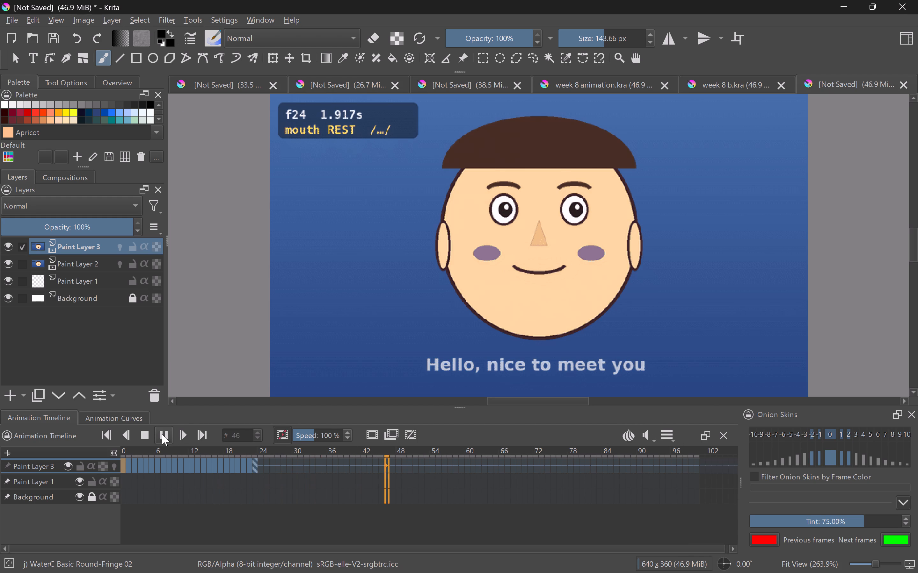
pyautogui.click(169, 432)
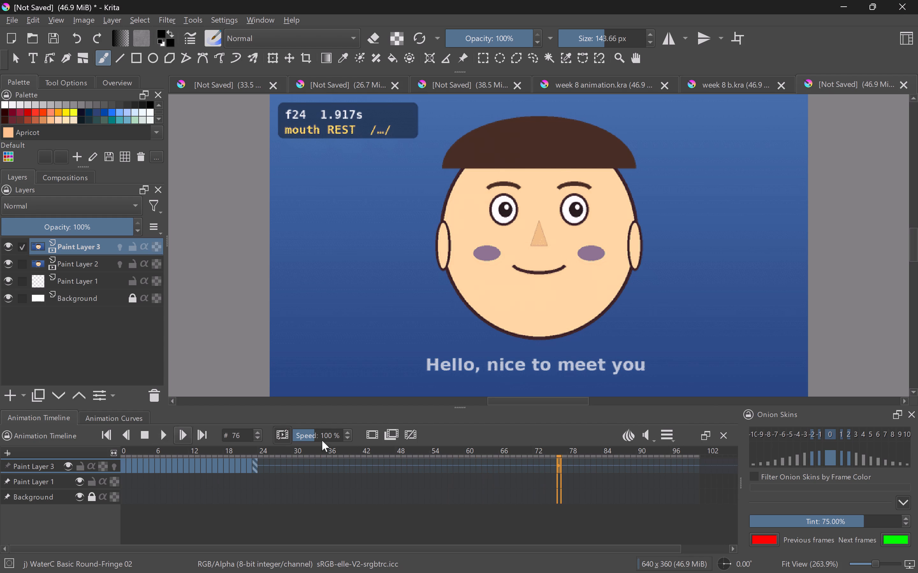
# Import the dialogue_hello_nice_to_meet_you audio from the c_lip_sync folder inside week8_c_lip_sync on the Desktop into the animation.
pyautogui.click(645, 434)
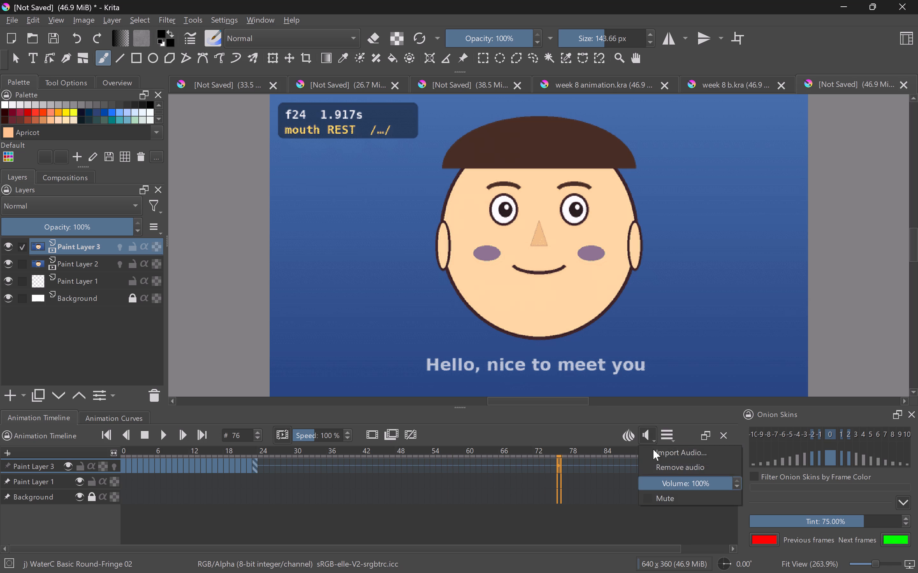
pyautogui.click(666, 456)
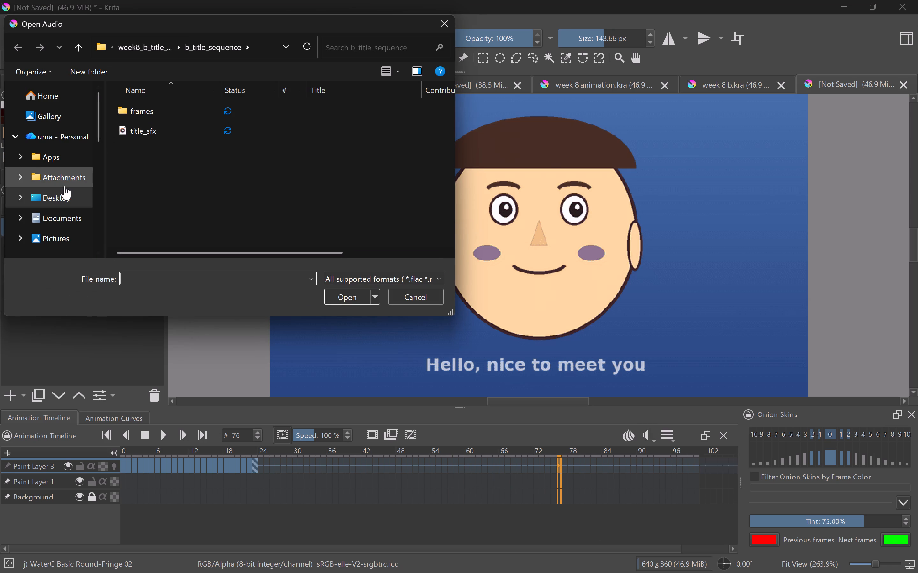
pyautogui.click(61, 195)
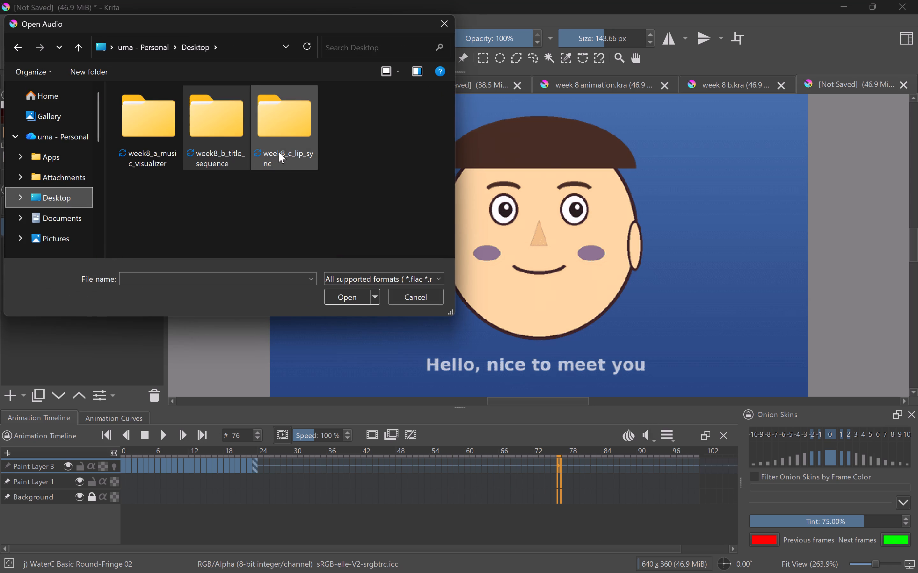
pyautogui.doubleClick(279, 152)
pyautogui.doubleClick(187, 113)
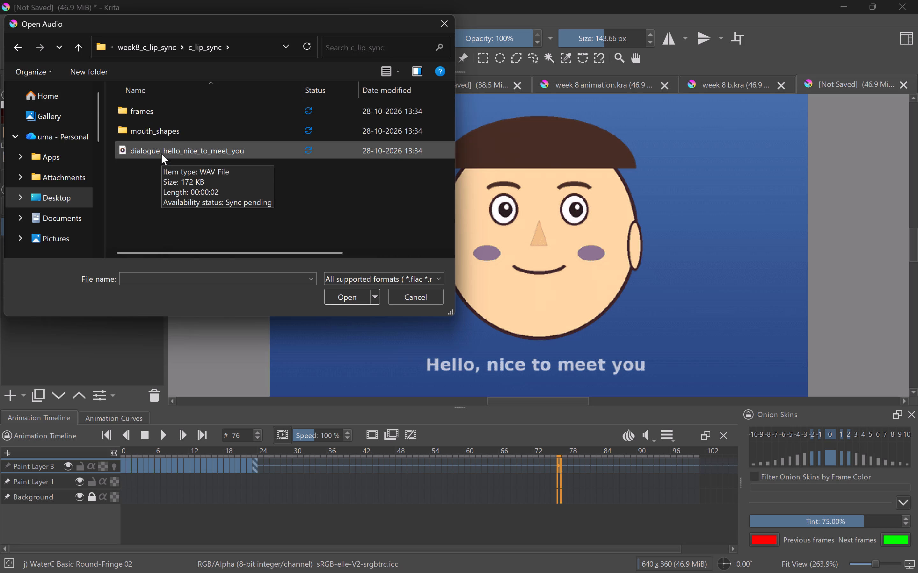
pyautogui.click(127, 146)
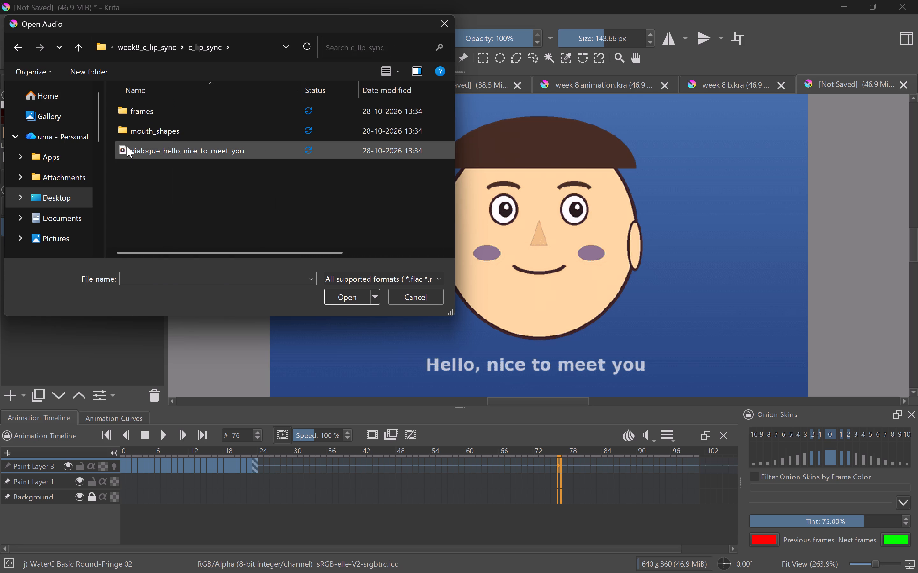
pyautogui.click(348, 298)
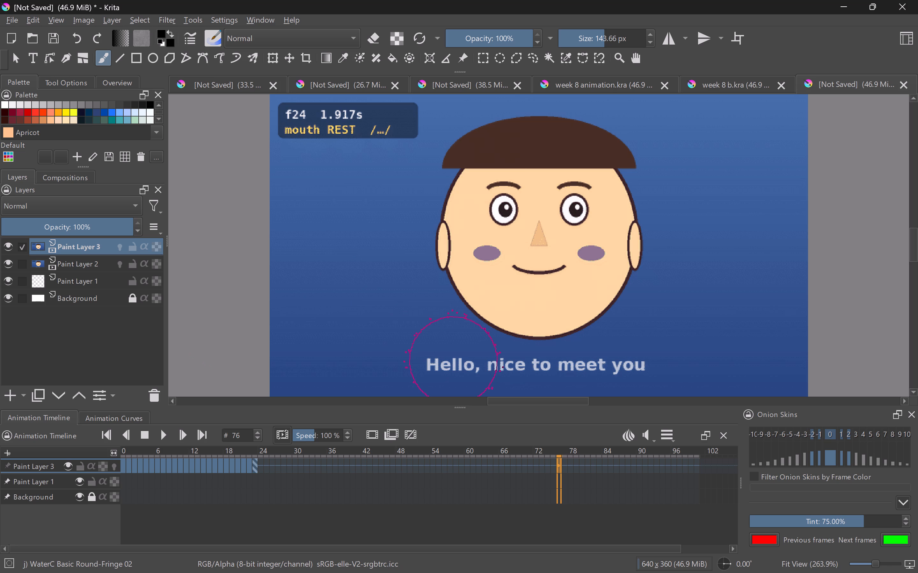
# Play the lip sync animation to check it against the imported dialogue audio.
pyautogui.click(161, 430)
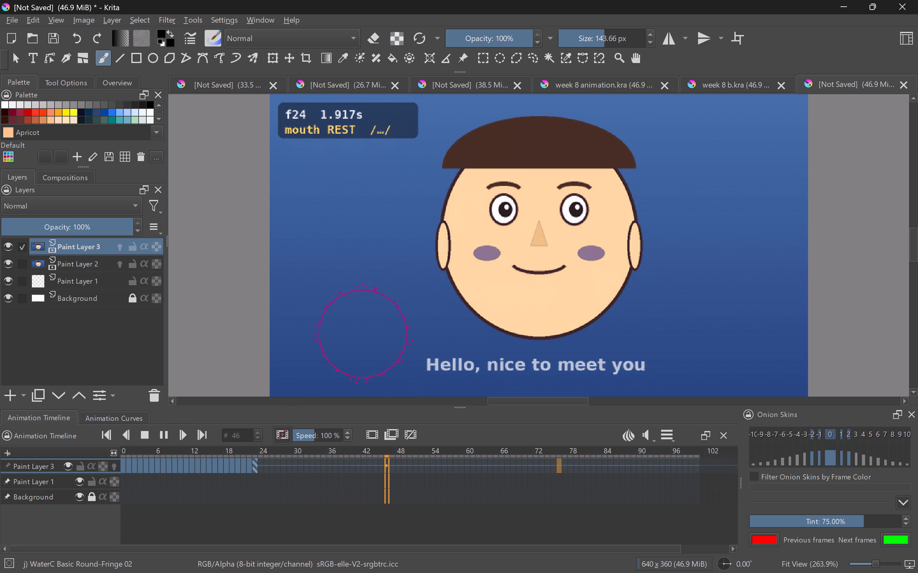
pyautogui.click(648, 435)
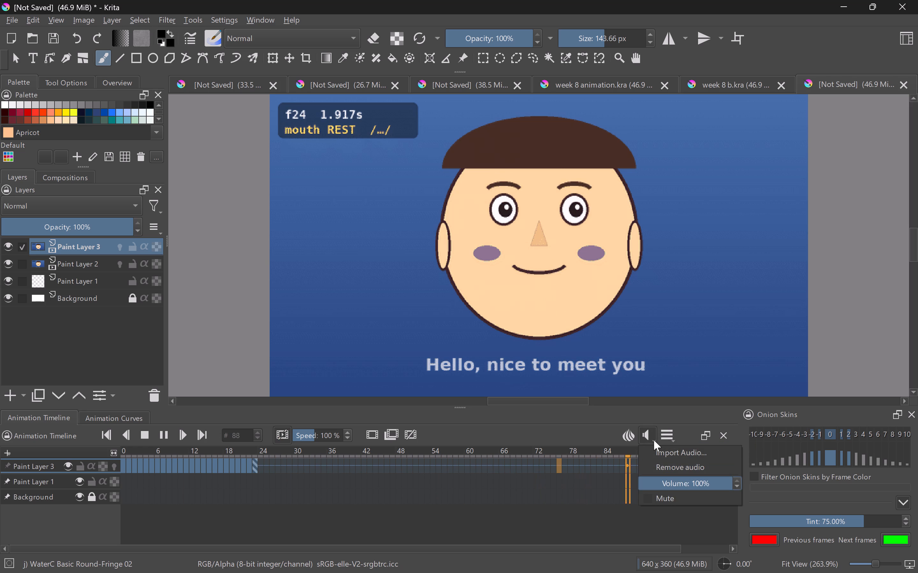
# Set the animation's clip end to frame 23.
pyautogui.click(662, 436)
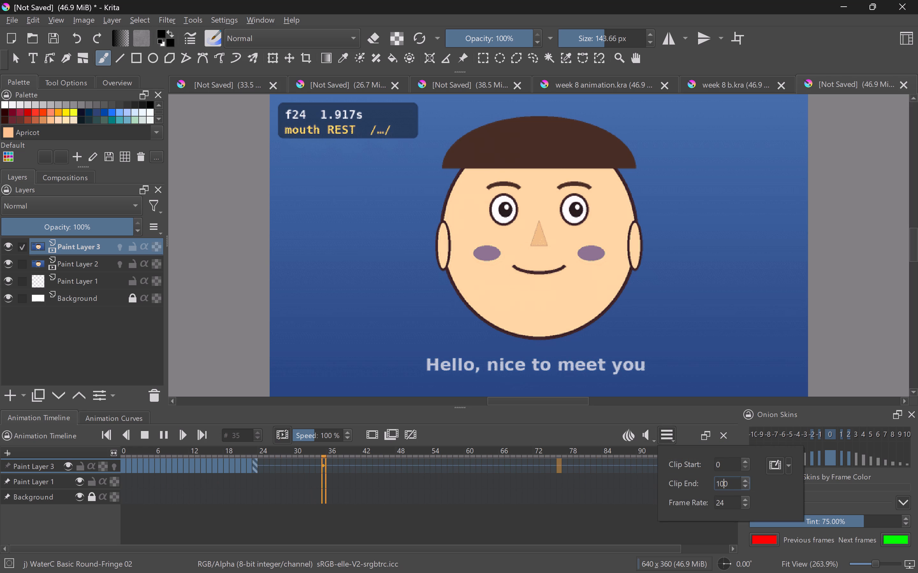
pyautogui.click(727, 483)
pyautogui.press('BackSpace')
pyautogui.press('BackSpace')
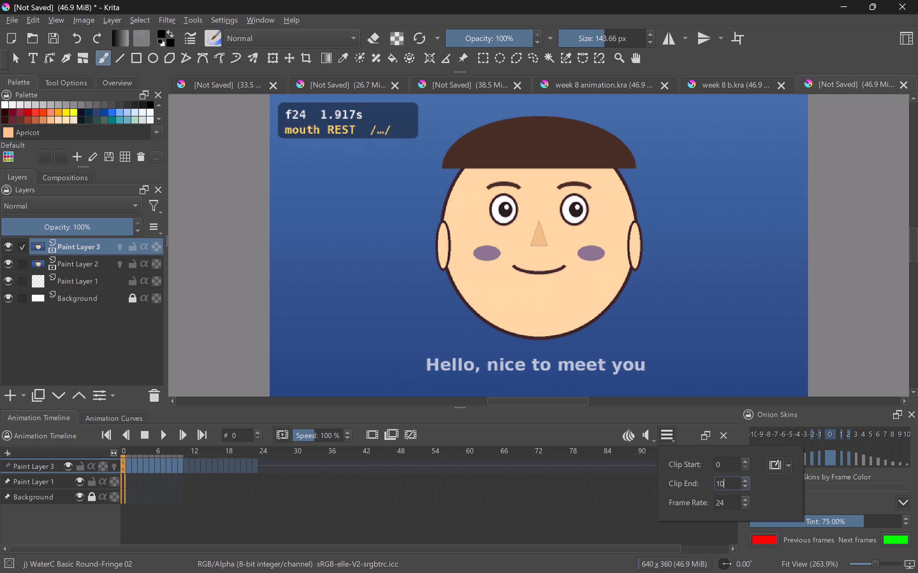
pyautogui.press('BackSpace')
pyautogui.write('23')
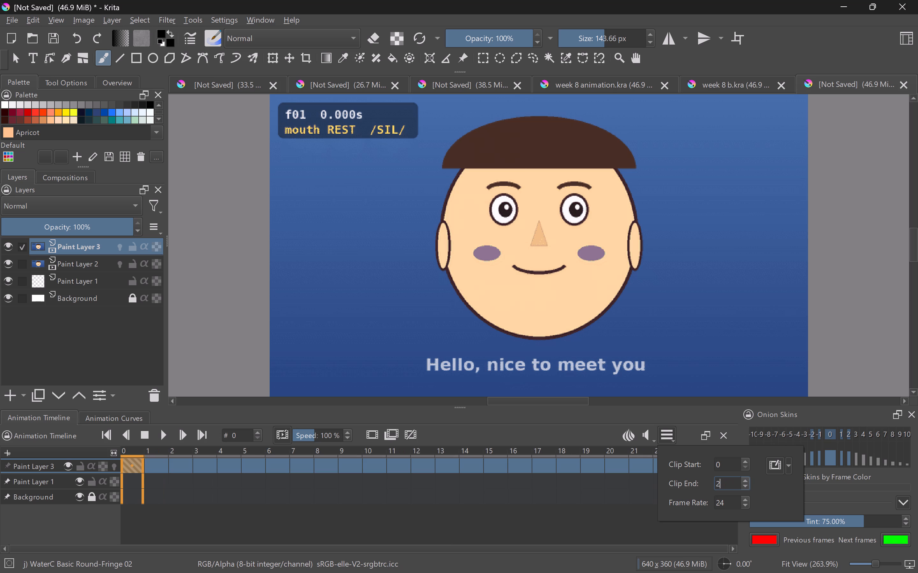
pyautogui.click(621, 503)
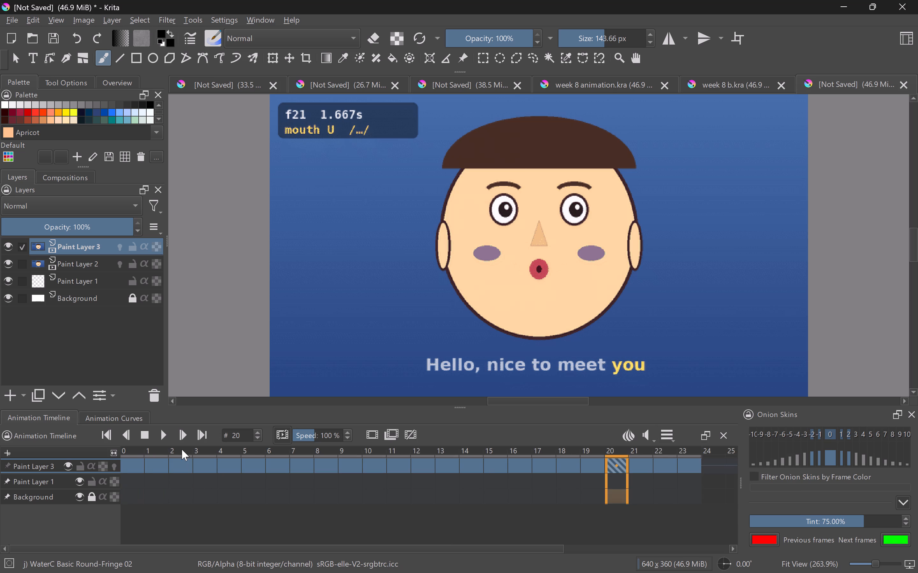
# Preview the lip sync animation with its audio over the clip range and pause it.
pyautogui.click(159, 430)
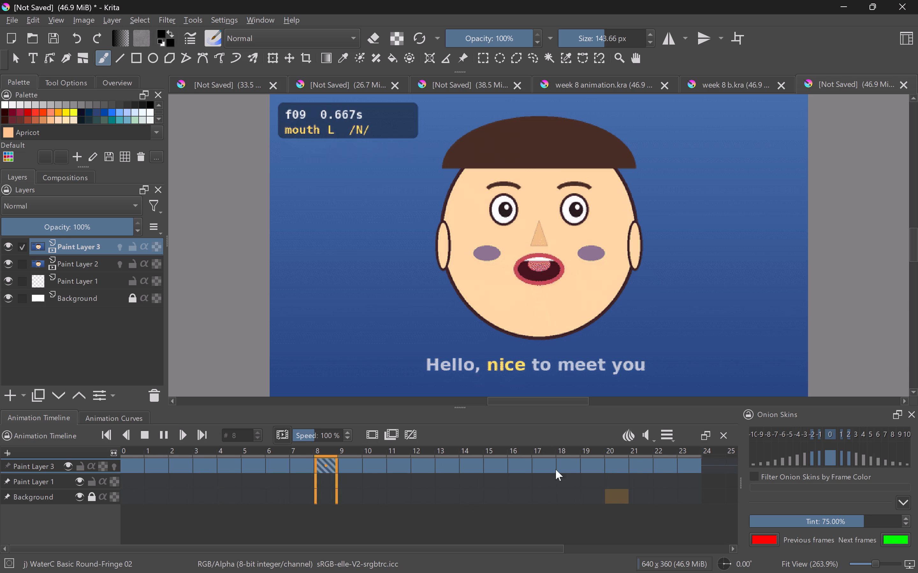
pyautogui.click(654, 435)
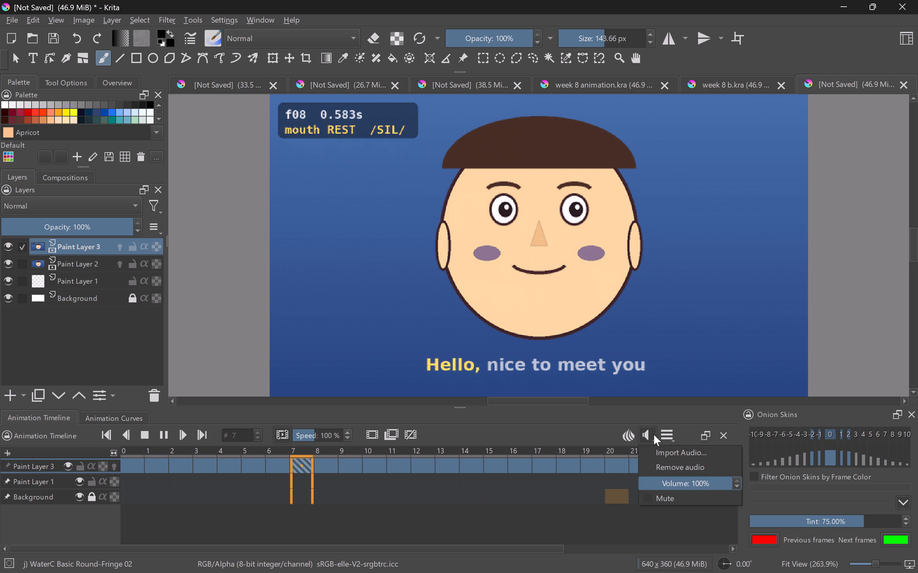
pyautogui.click(163, 432)
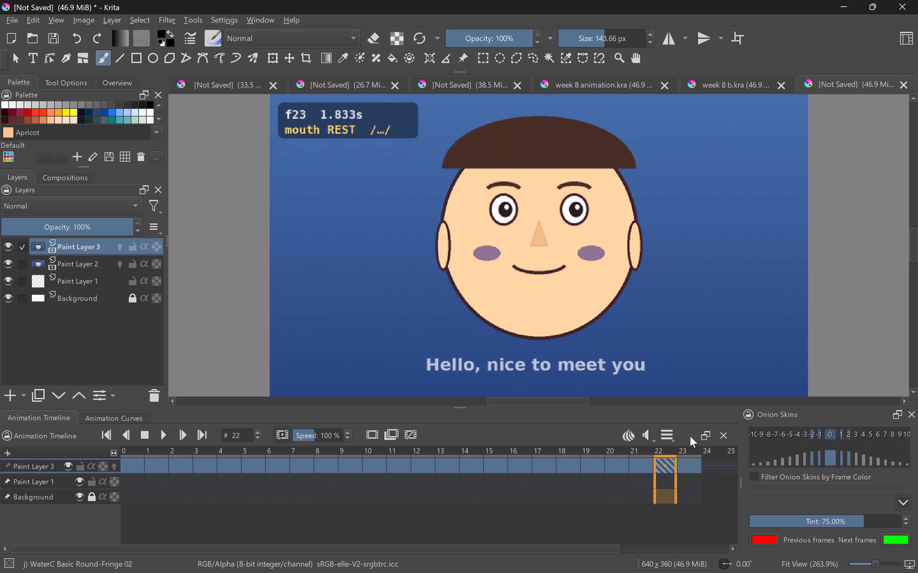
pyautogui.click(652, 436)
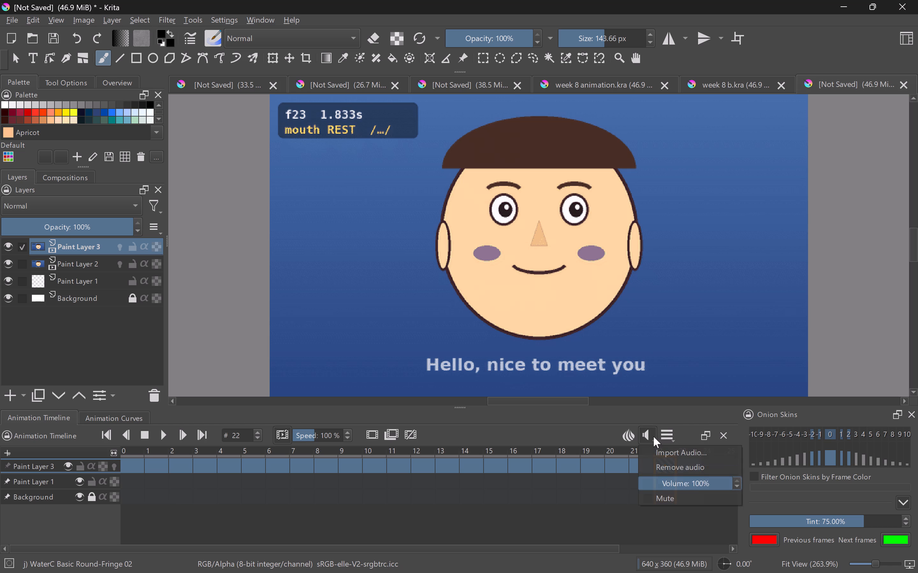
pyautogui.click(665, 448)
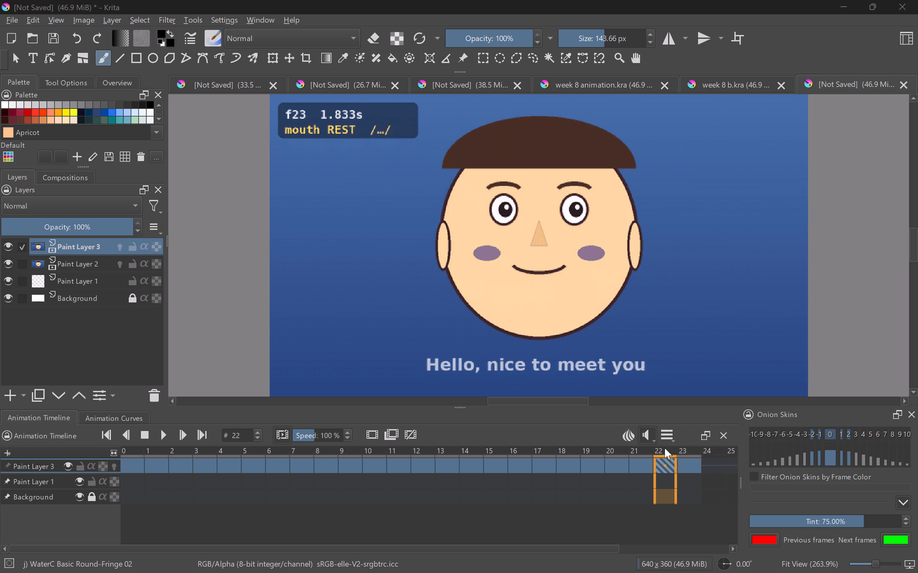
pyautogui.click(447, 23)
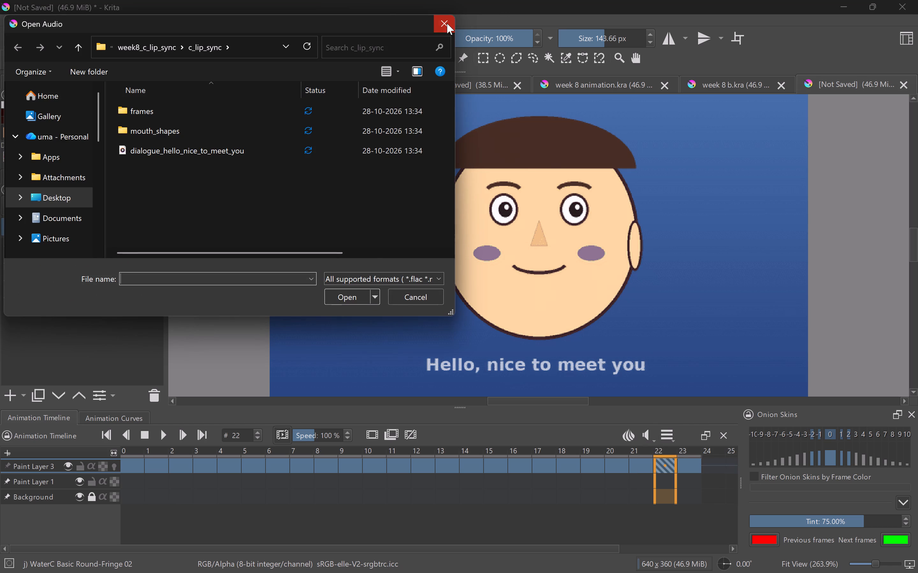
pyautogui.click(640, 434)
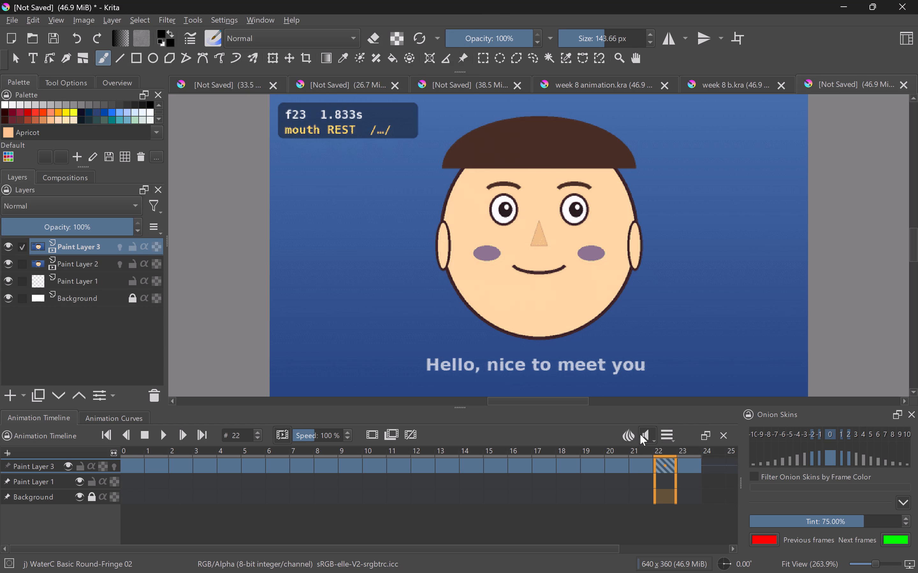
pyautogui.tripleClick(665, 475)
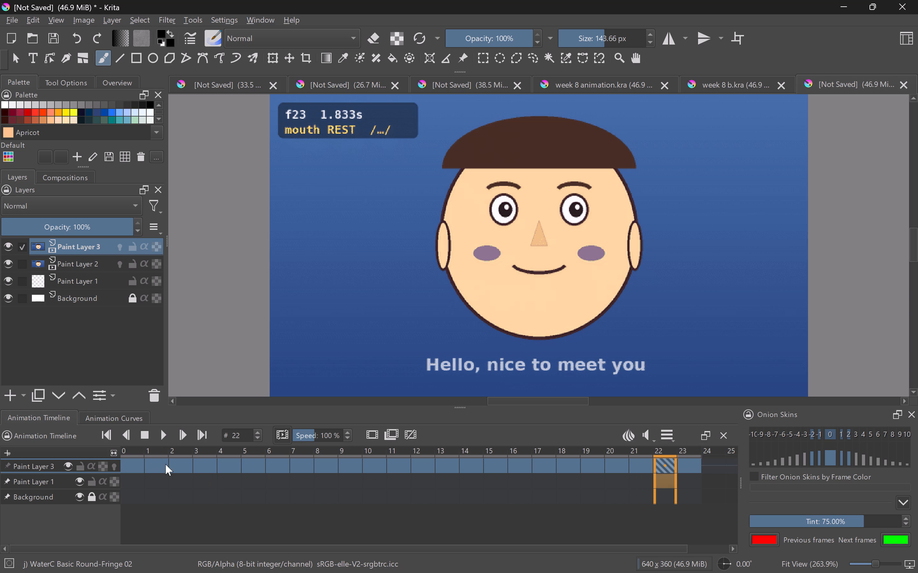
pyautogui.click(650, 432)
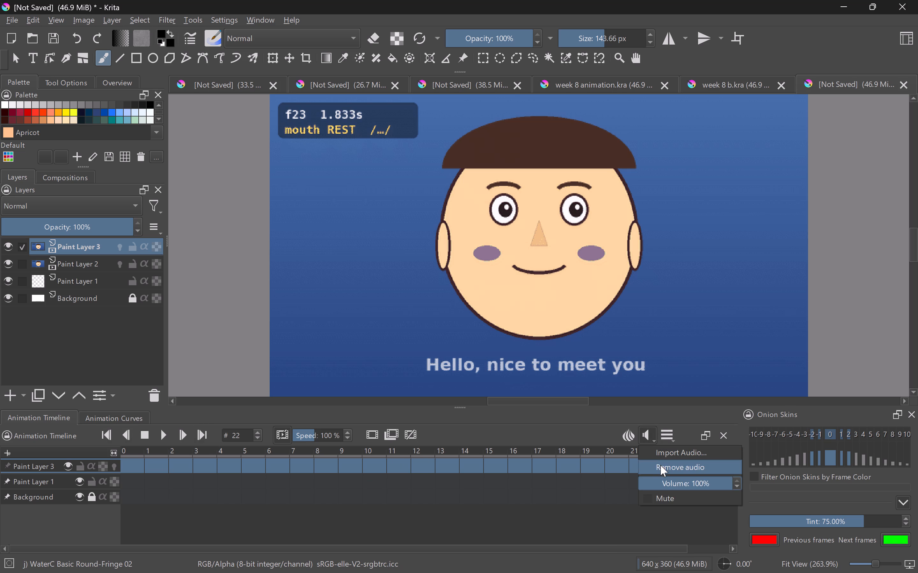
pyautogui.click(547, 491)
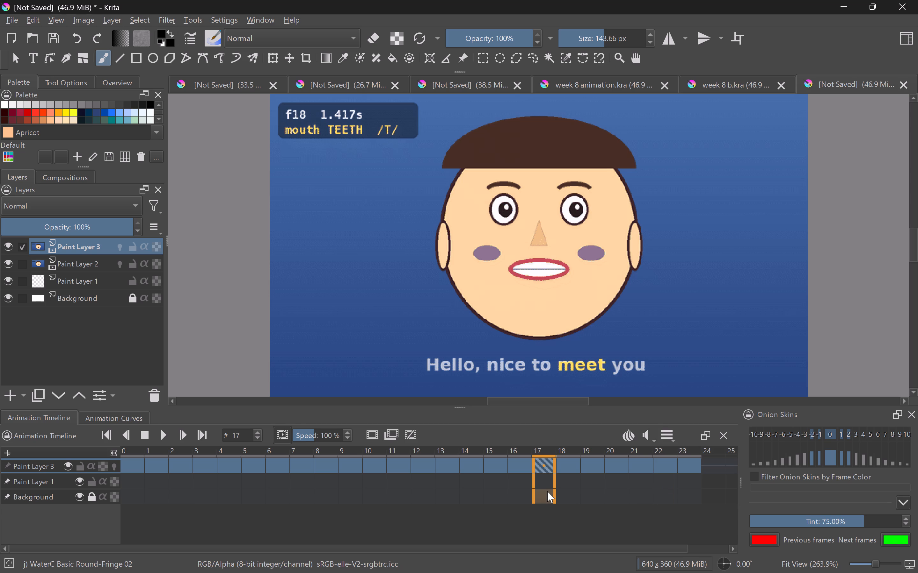
# Play the animation and adjust its playback speed to 85 %.
pyautogui.click(164, 438)
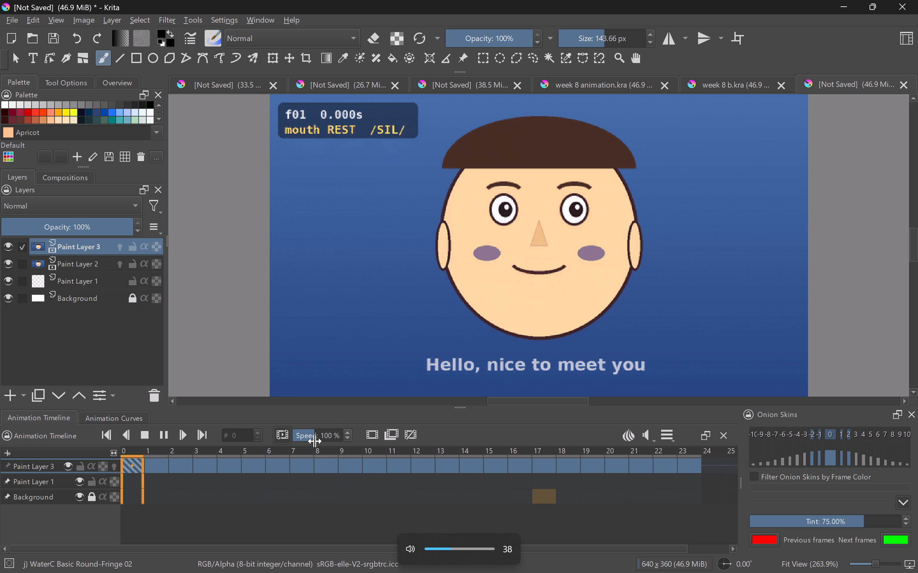
pyautogui.moveTo(315, 441); pyautogui.dragTo(301, 435)
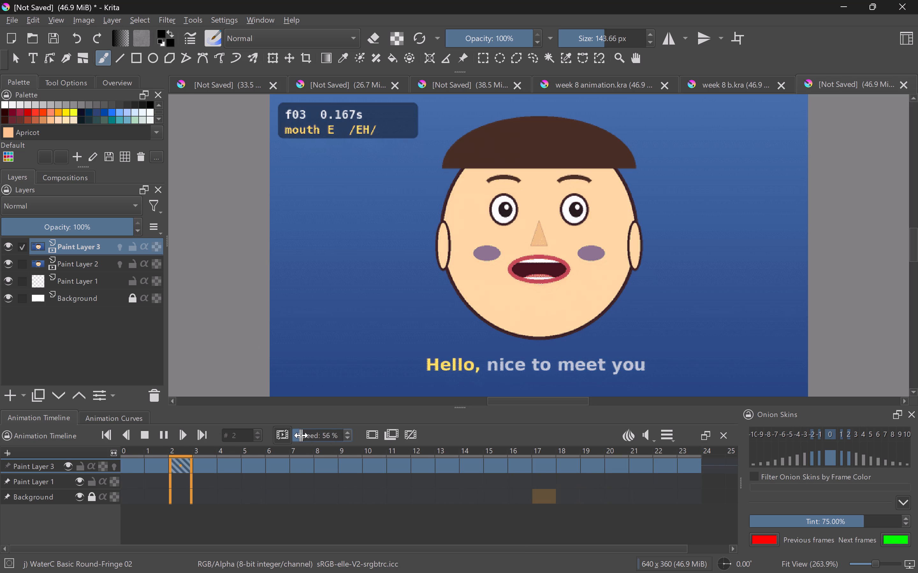
pyautogui.moveTo(301, 435); pyautogui.dragTo(301, 435)
pyautogui.click(301, 435)
pyautogui.moveTo(298, 435); pyautogui.dragTo(300, 437)
pyautogui.moveTo(300, 437); pyautogui.dragTo(294, 438)
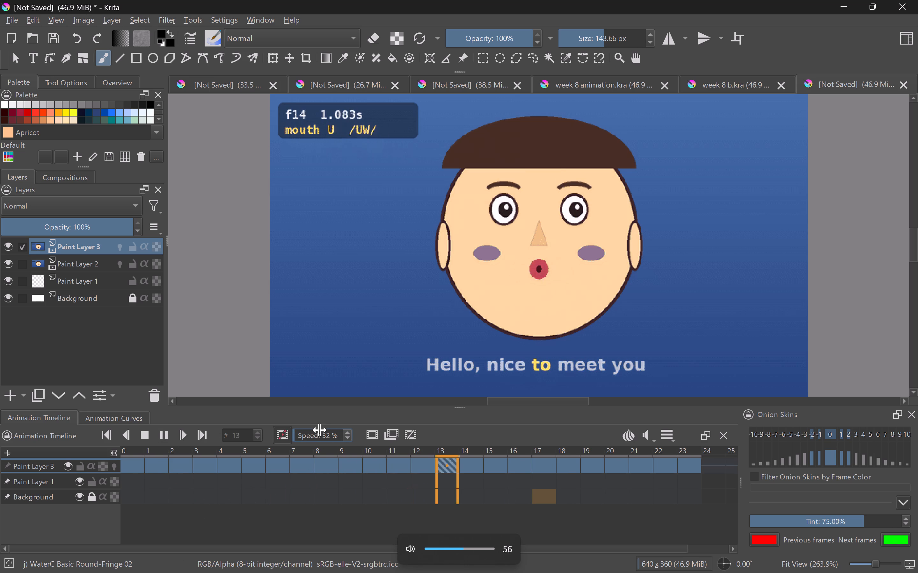
pyautogui.moveTo(306, 437); pyautogui.dragTo(316, 438)
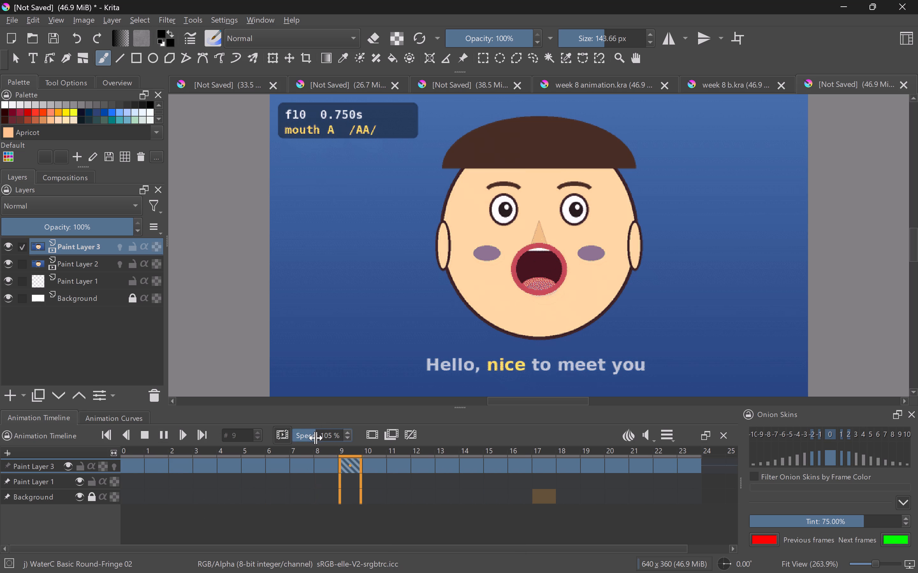
pyautogui.moveTo(316, 438); pyautogui.dragTo(310, 440)
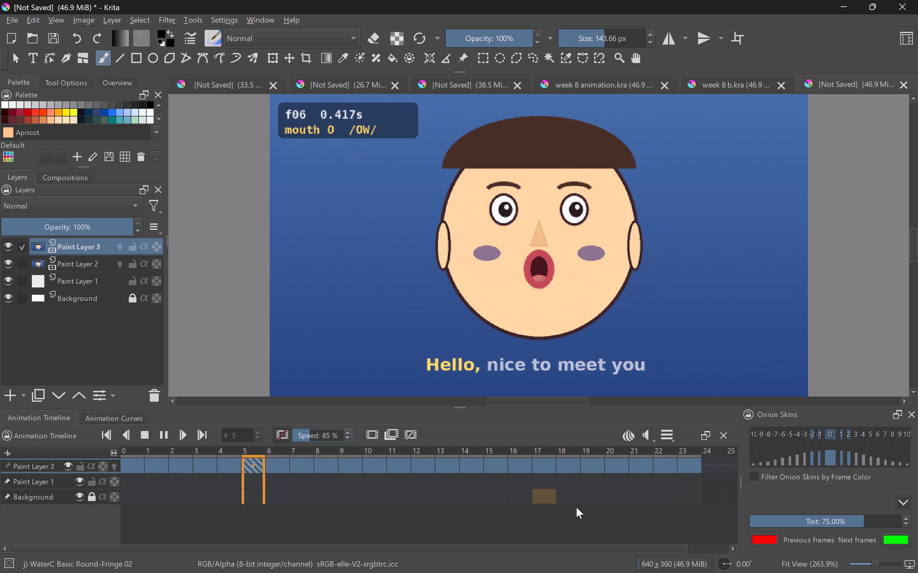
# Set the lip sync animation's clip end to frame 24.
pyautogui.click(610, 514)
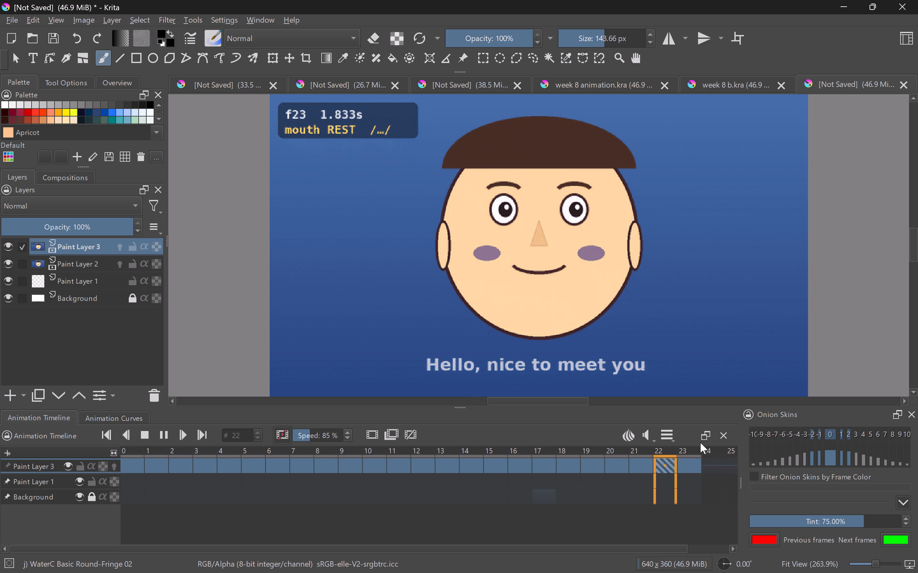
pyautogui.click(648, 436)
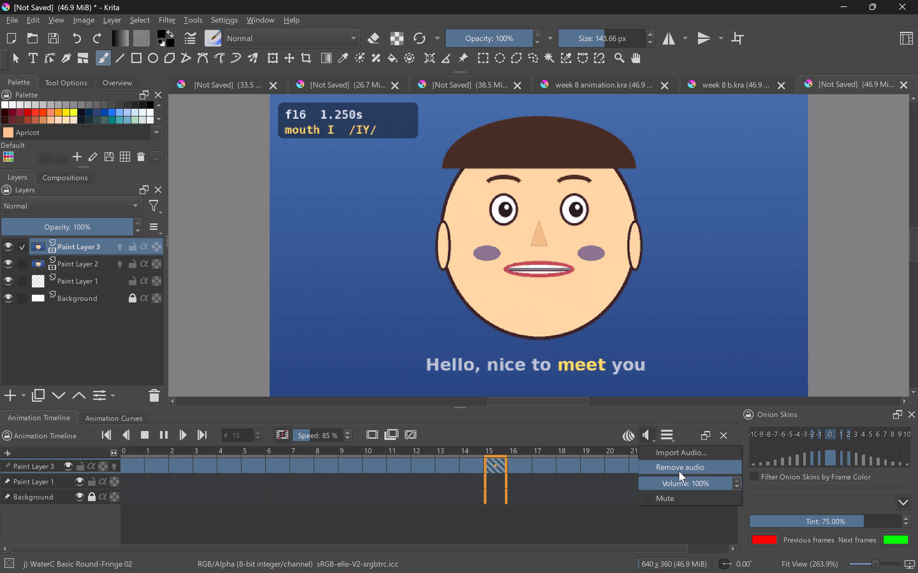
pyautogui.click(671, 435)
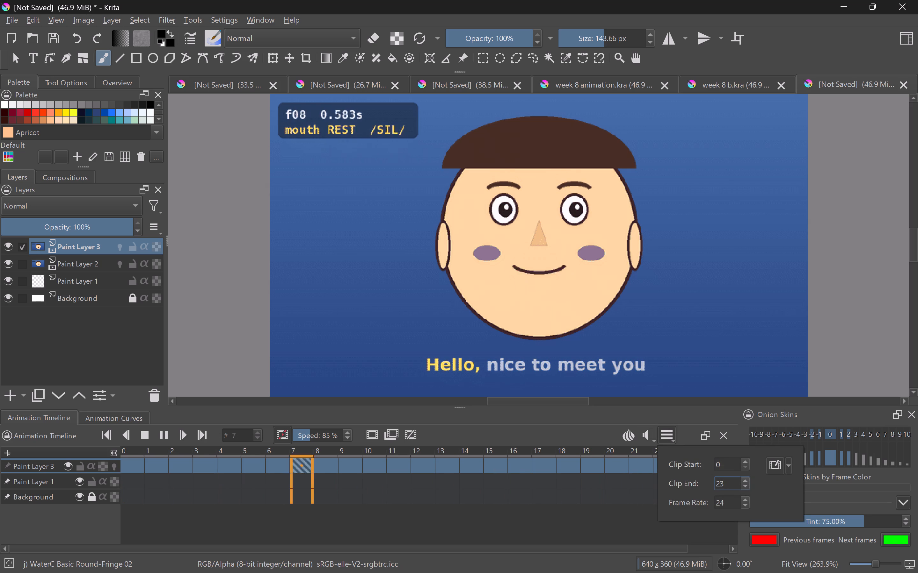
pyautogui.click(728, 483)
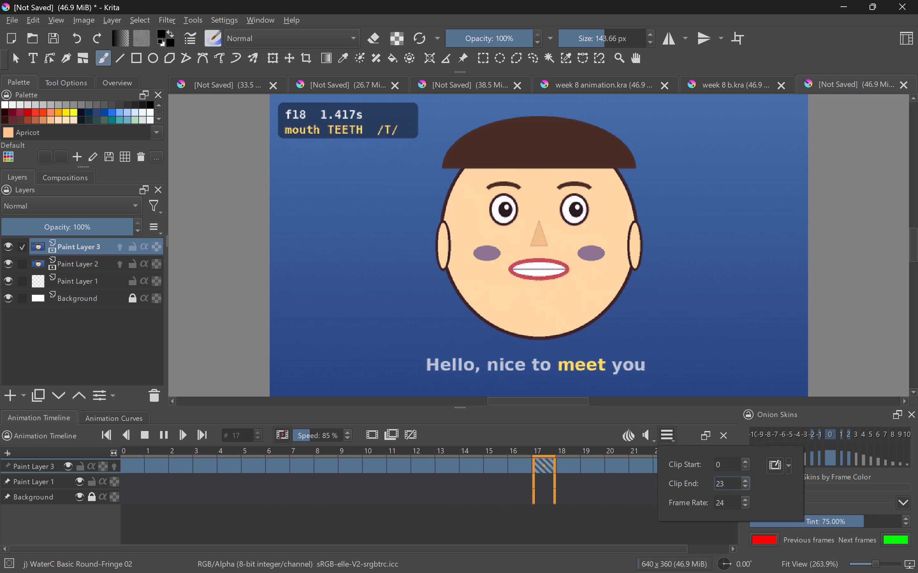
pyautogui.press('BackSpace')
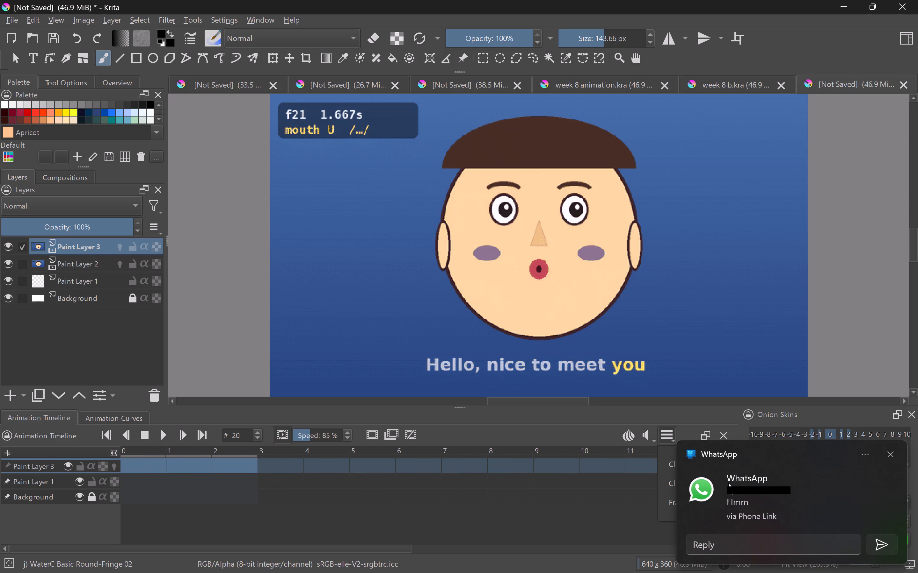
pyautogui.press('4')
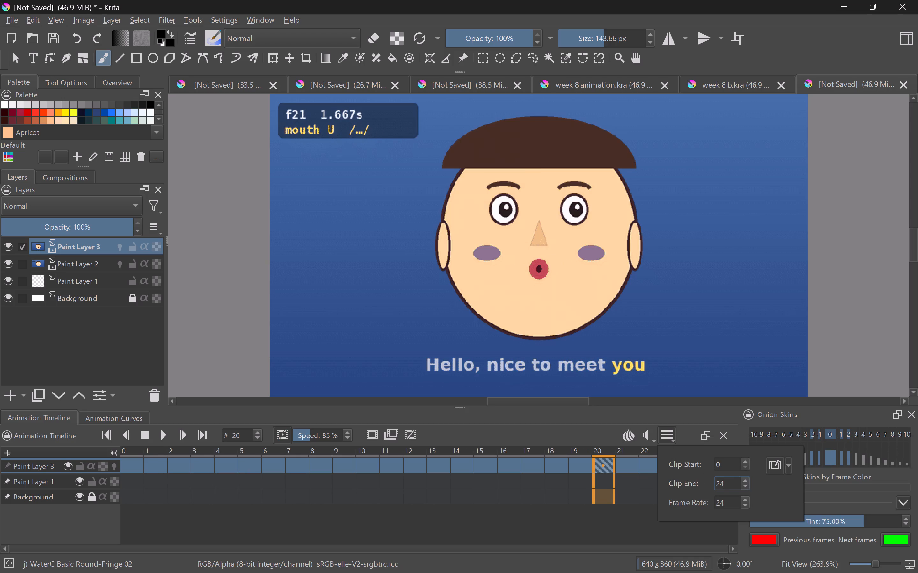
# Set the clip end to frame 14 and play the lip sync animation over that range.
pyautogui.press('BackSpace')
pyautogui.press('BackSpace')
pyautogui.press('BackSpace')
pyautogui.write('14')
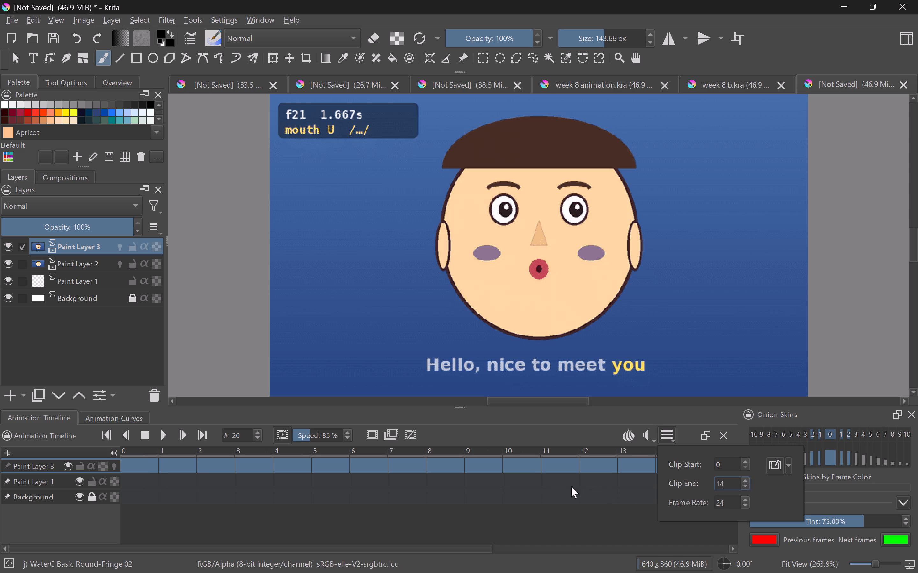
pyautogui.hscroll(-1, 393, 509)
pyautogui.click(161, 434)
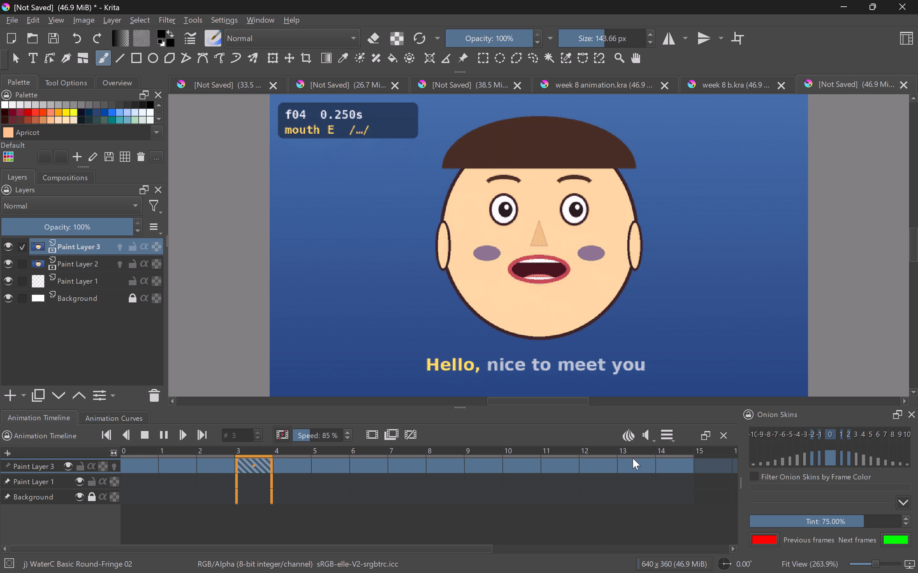
# Set the lip sync animation's clip end to frame 32.
pyautogui.click(660, 439)
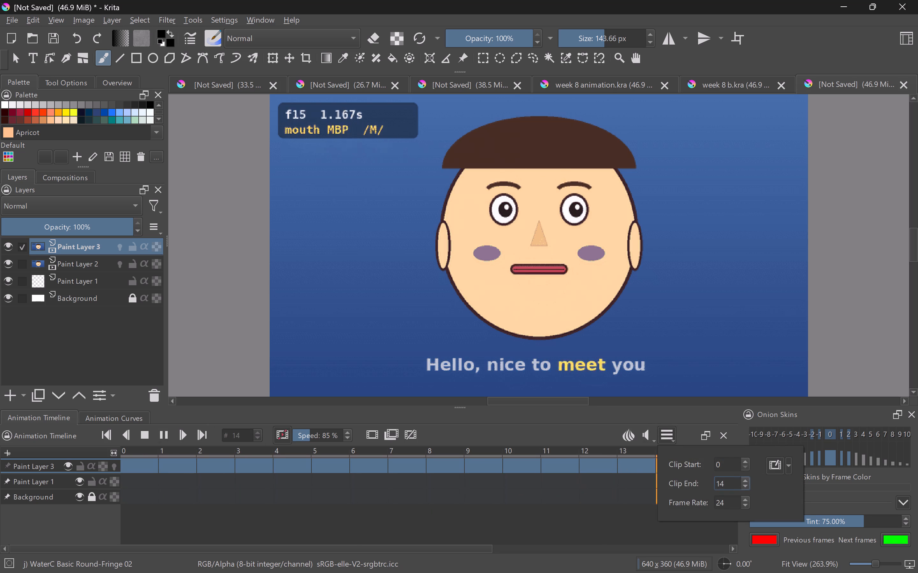
pyautogui.press('BackSpace')
pyautogui.press('BackSpace')
pyautogui.press('BackSpace')
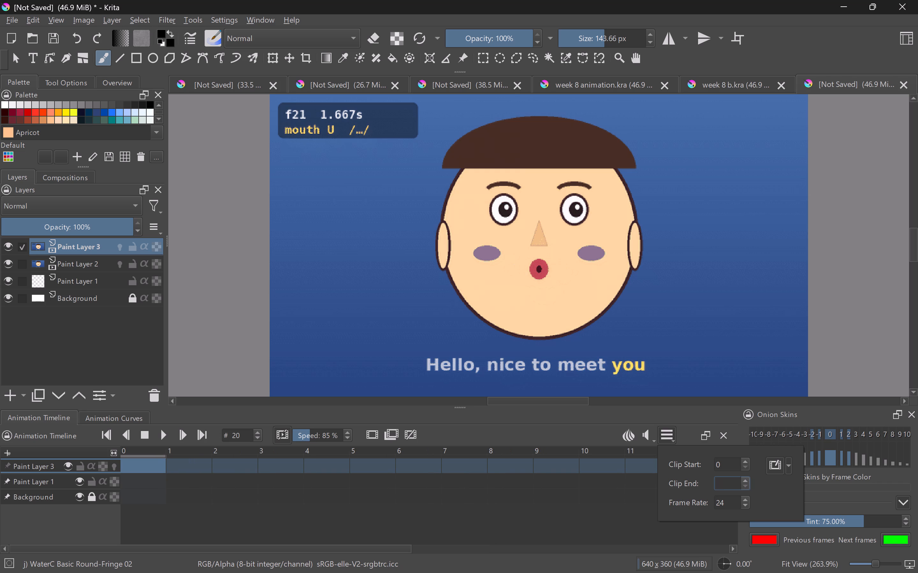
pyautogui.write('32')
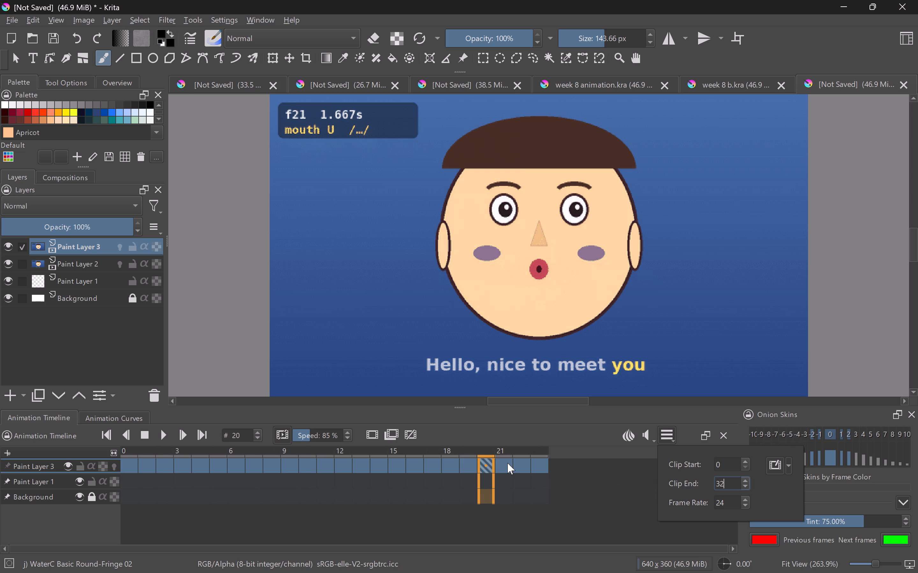
# Set the animation's clip end to frame 40.
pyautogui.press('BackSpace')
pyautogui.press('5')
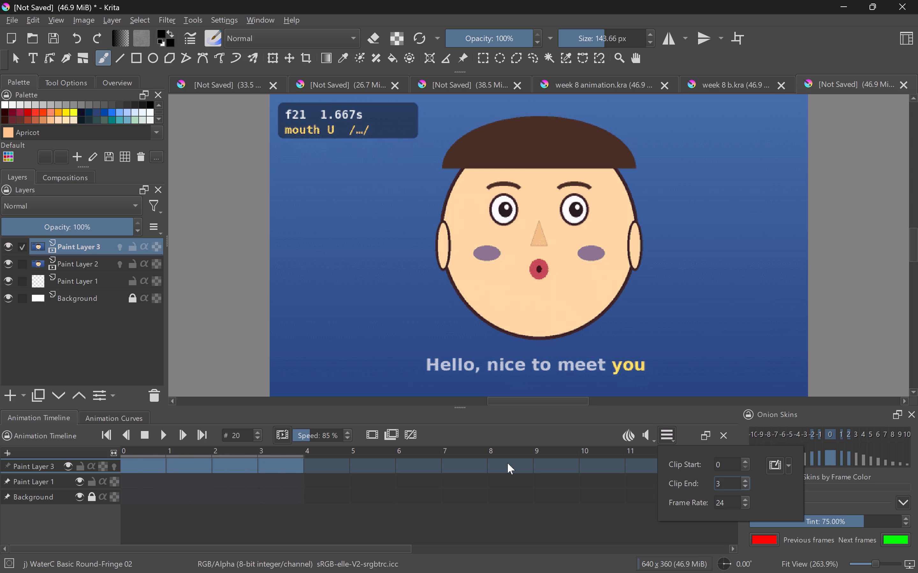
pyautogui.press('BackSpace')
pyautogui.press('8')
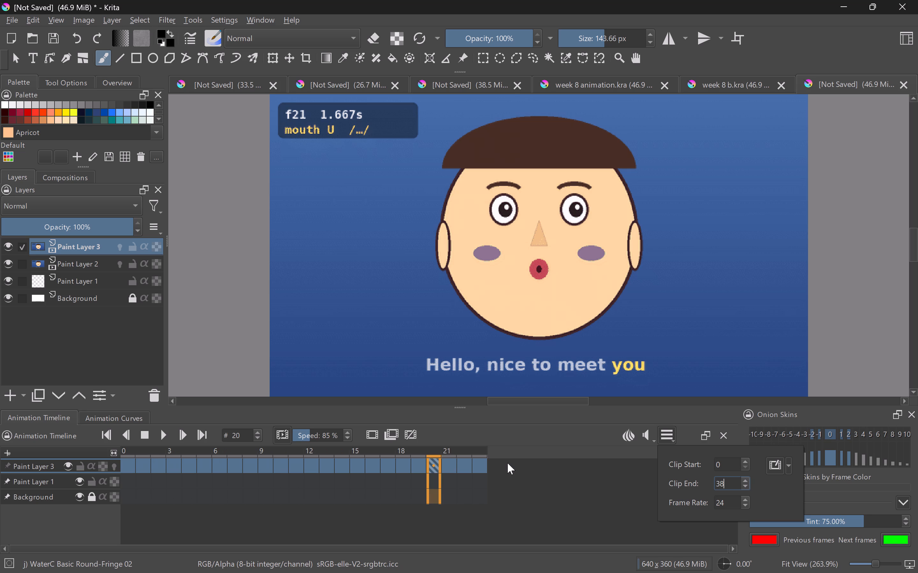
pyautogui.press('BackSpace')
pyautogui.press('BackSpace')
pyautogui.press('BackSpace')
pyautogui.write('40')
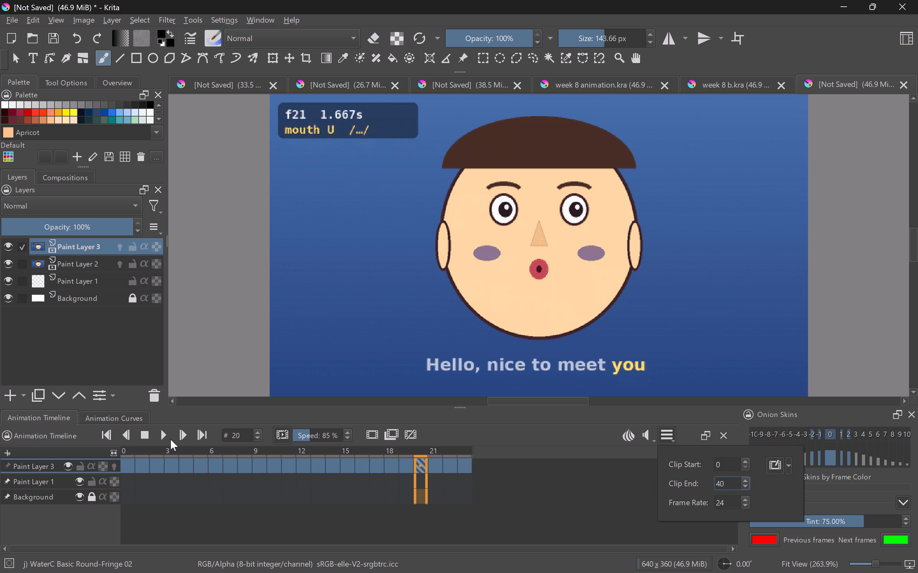
# Preview the lip sync animation at the adjusted speed and clip length, and pause it.
pyautogui.click(160, 434)
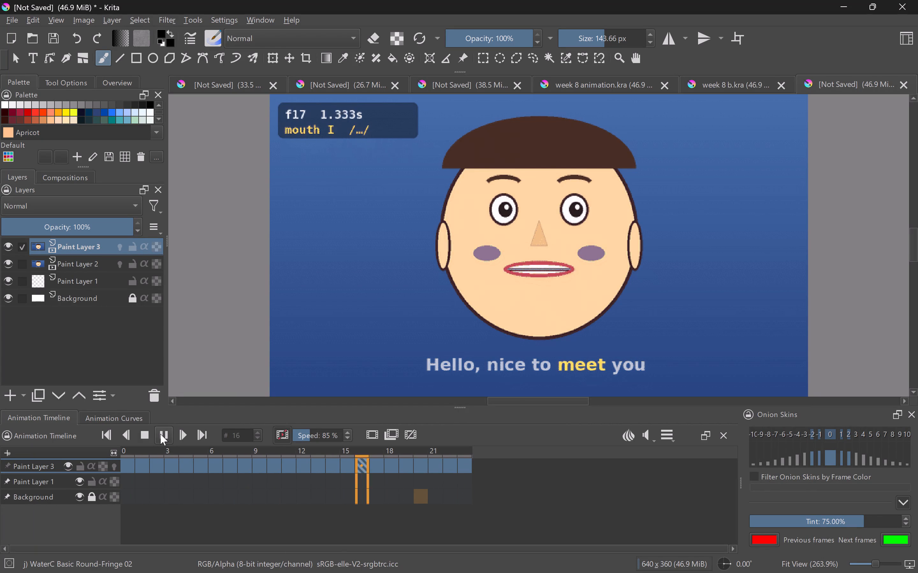
pyautogui.click(167, 436)
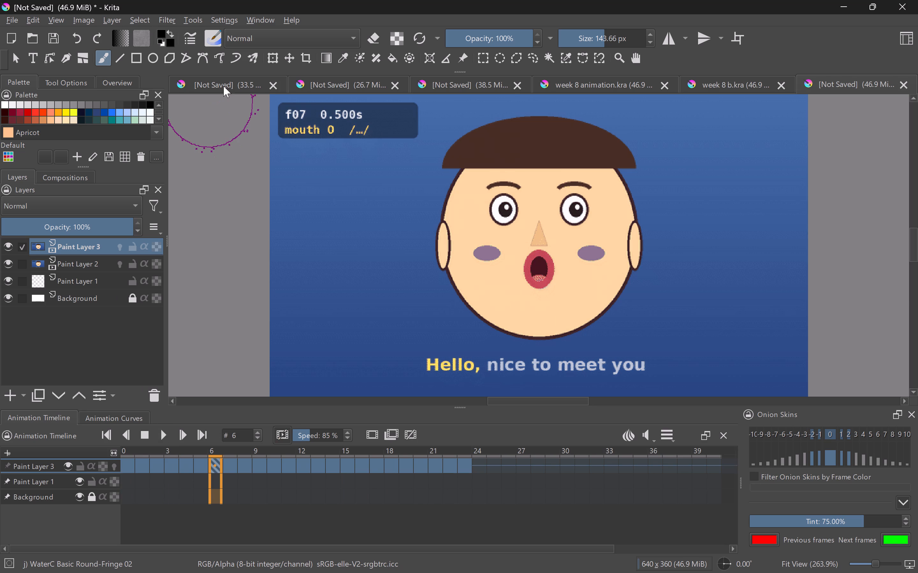
# Save the lip sync animation as a Krita document named week 8 c on the Desktop.
pyautogui.click(10, 16)
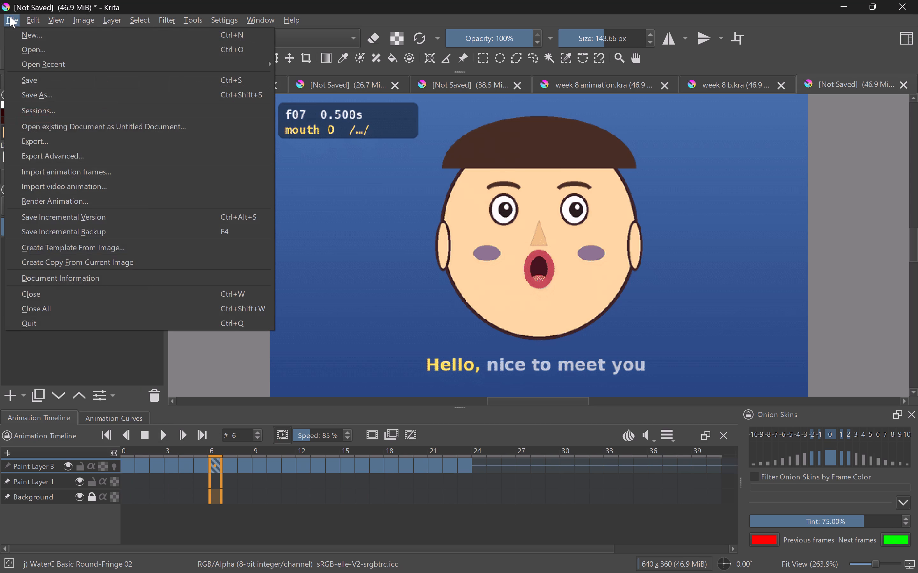
pyautogui.click(47, 100)
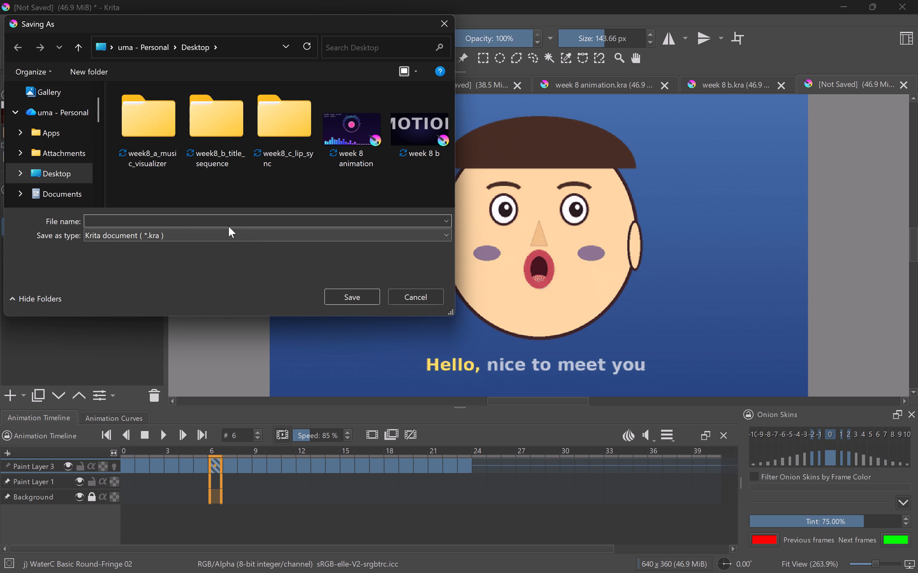
pyautogui.click(159, 219)
pyautogui.write('week')
pyautogui.press('space')
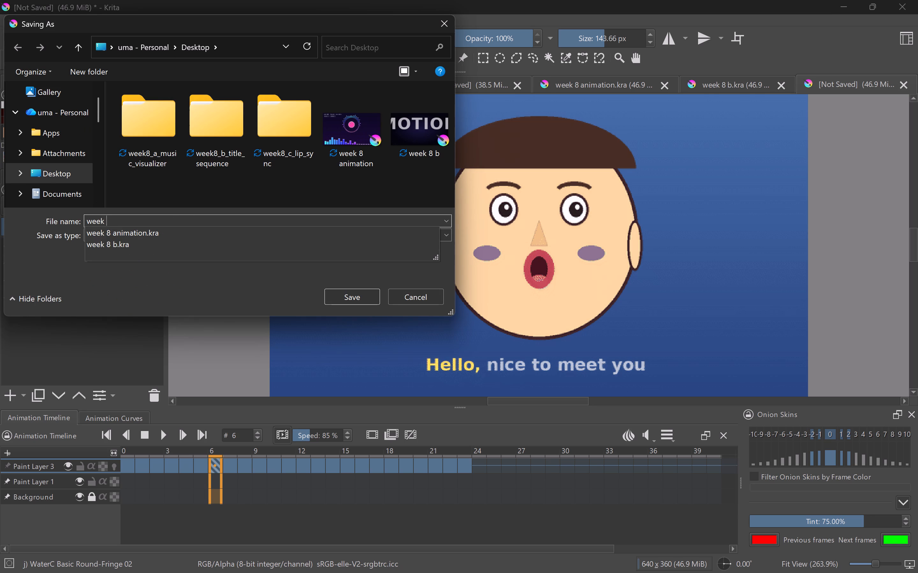
pyautogui.write('8 c')
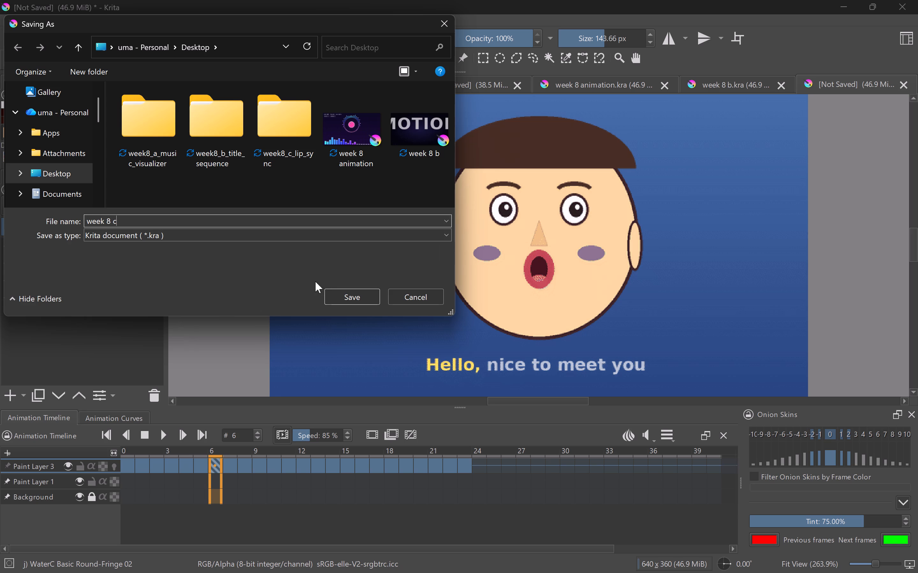
pyautogui.click(345, 294)
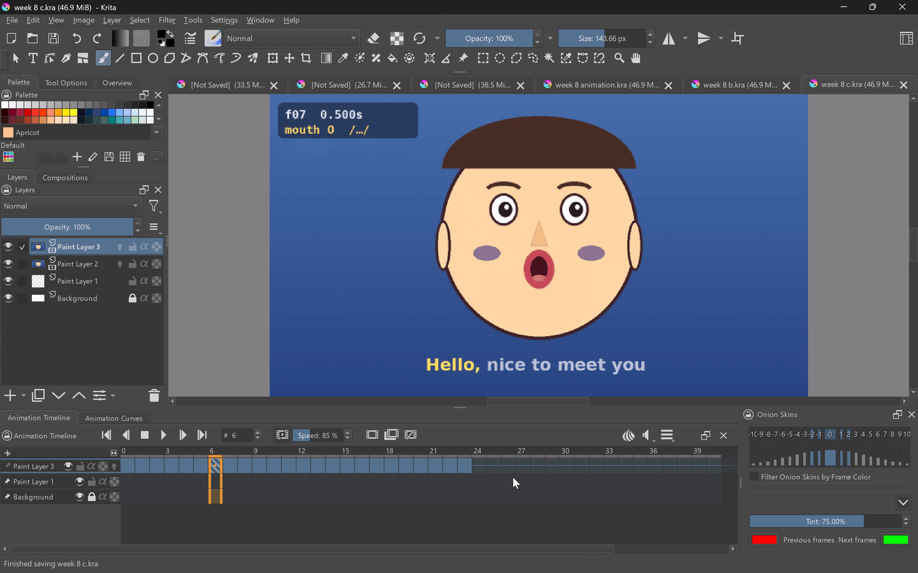